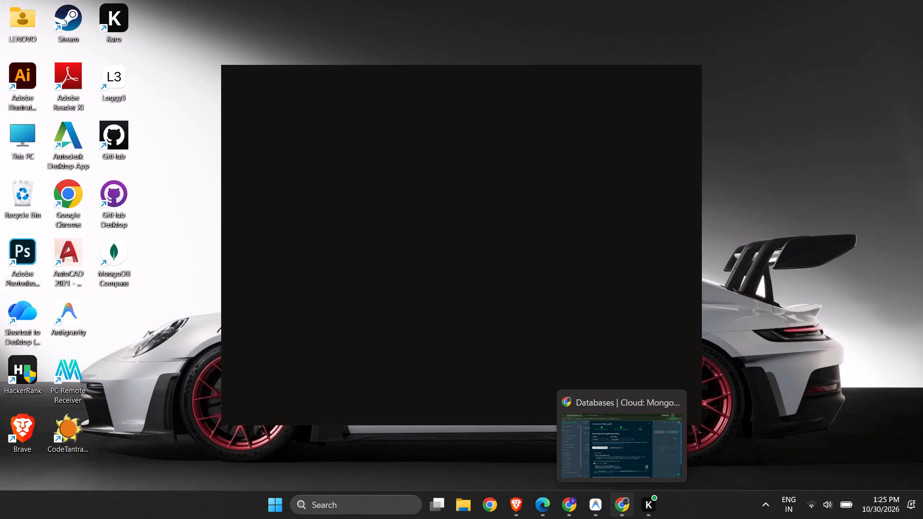
Switch to Microsoft Edge and bring the open Instagram tab to the front.
{"action": "left_click", "coordinate": [544, 516]}
{"action": "left_click", "coordinate": [336, 0]}
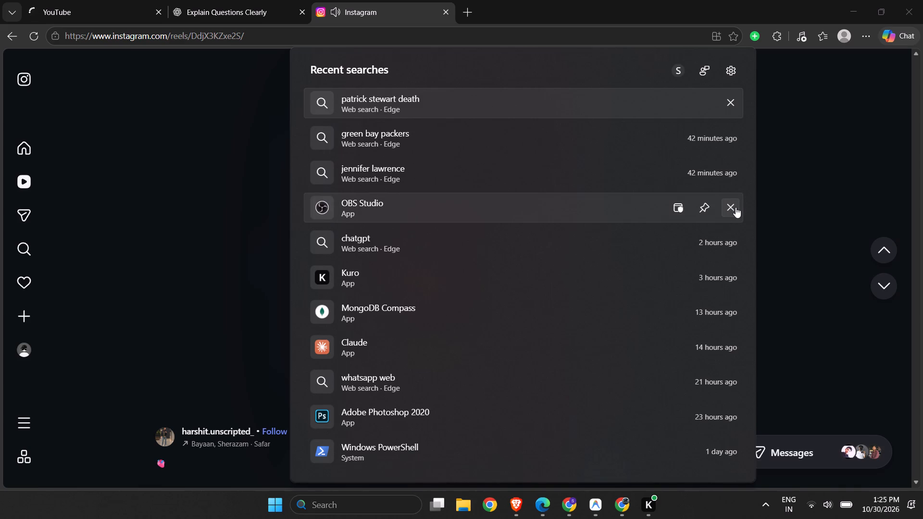
Remove OBS Studio from the recent searches in Windows Search.
{"action": "left_click", "coordinate": [736, 207]}
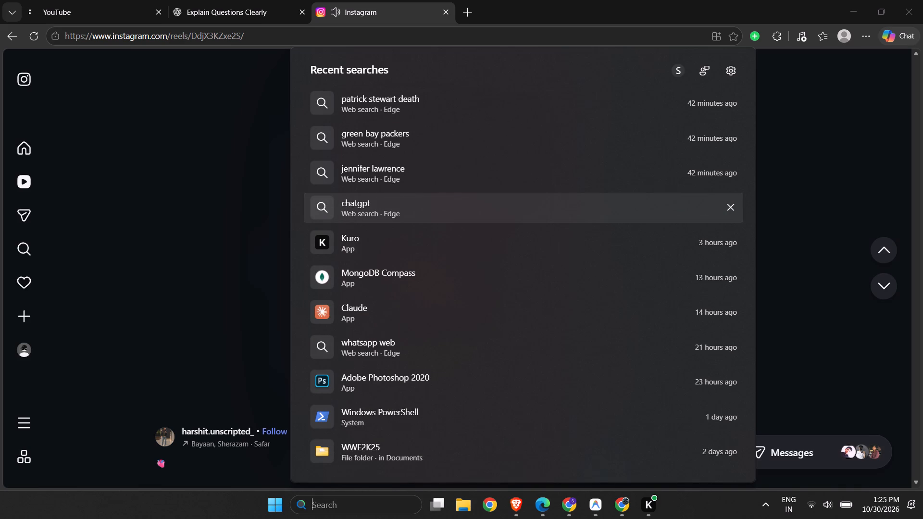
Search Windows for "ca" and launch the CapCut app.
{"action": "left_click", "coordinate": [338, 501]}
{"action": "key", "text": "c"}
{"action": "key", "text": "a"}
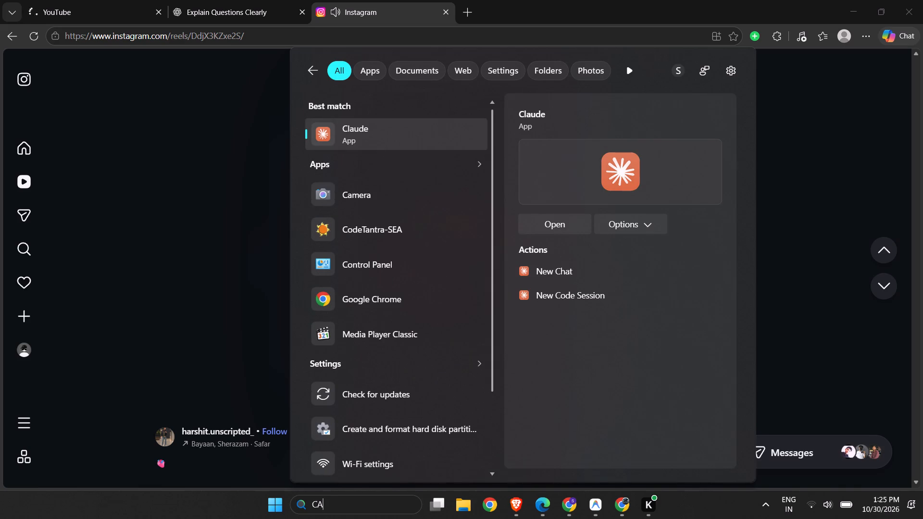
{"action": "left_click", "coordinate": [401, 128]}
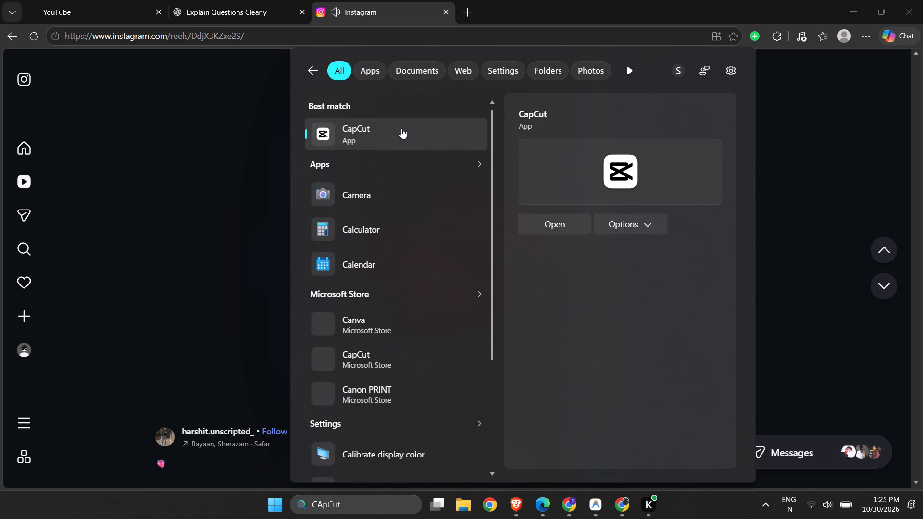
Browse forward through the next three Instagram reels.
{"action": "scroll", "coordinate": [487, 295], "scroll_direction": "down", "scroll_amount": 5}
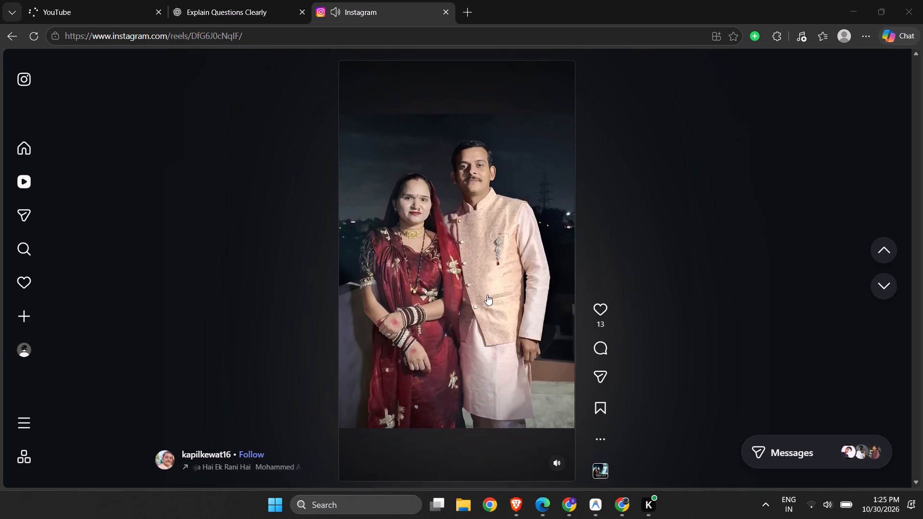
{"action": "scroll", "coordinate": [487, 295], "scroll_direction": "down", "scroll_amount": 2}
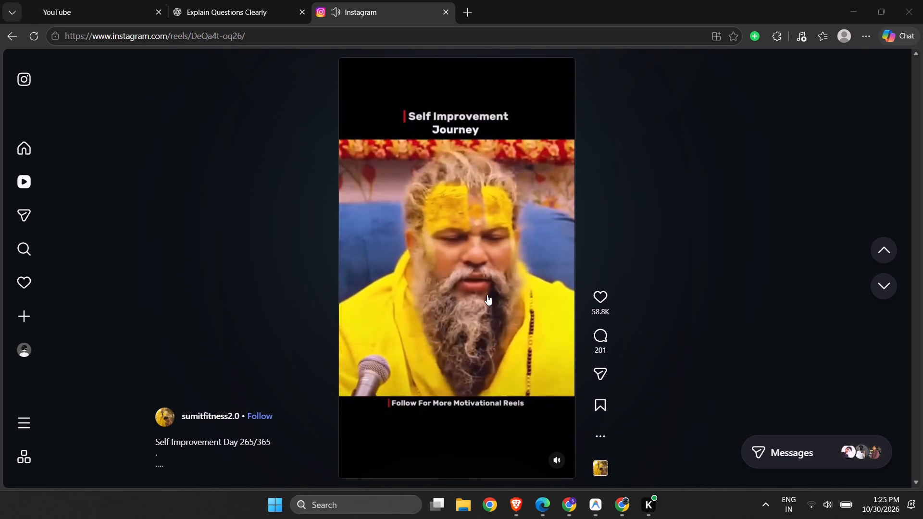
{"action": "scroll", "coordinate": [487, 295], "scroll_direction": "down", "scroll_amount": 4}
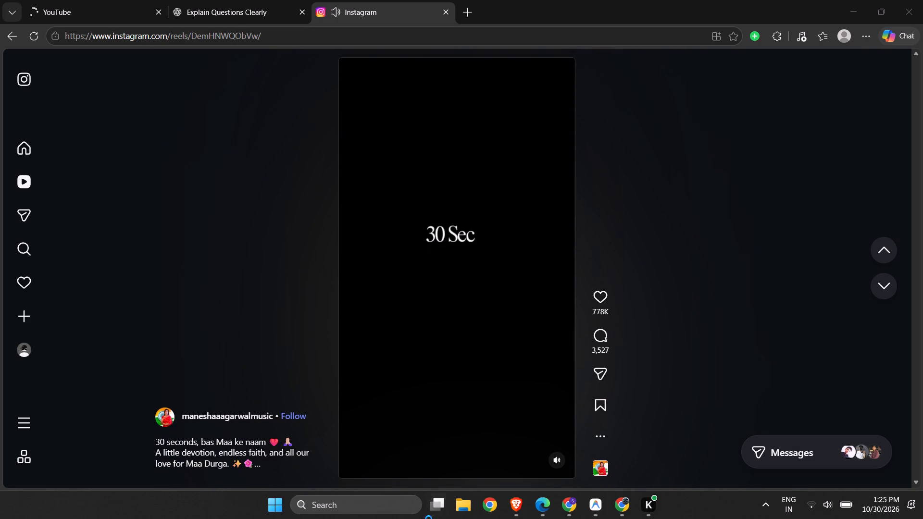
Switch to File Explorer and play the "tree hate you" video from the YT VIDEOS folder on New Volume (D:).
{"action": "left_click", "coordinate": [474, 509]}
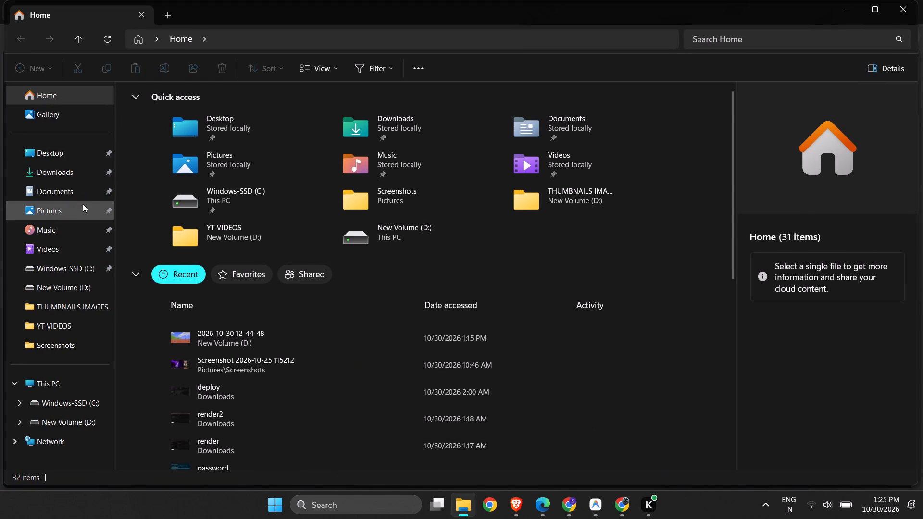
{"action": "left_click", "coordinate": [52, 418]}
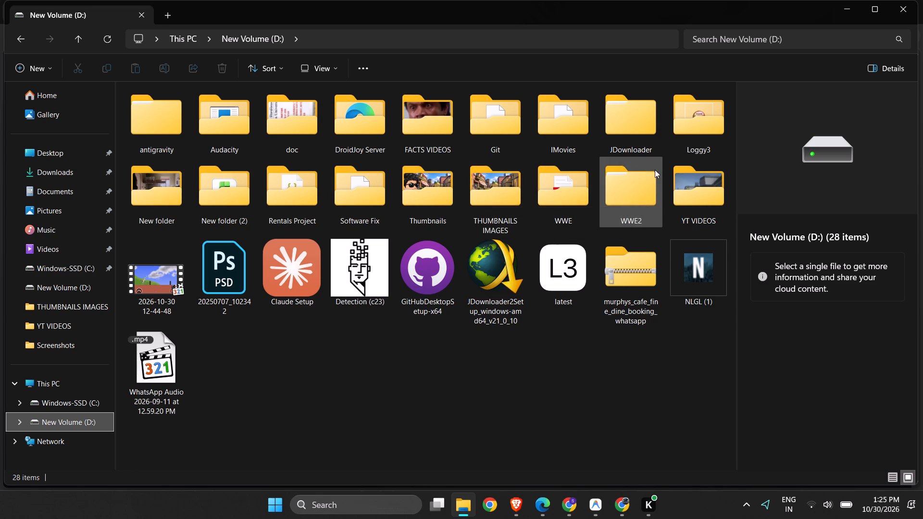
{"action": "double_click", "coordinate": [683, 195]}
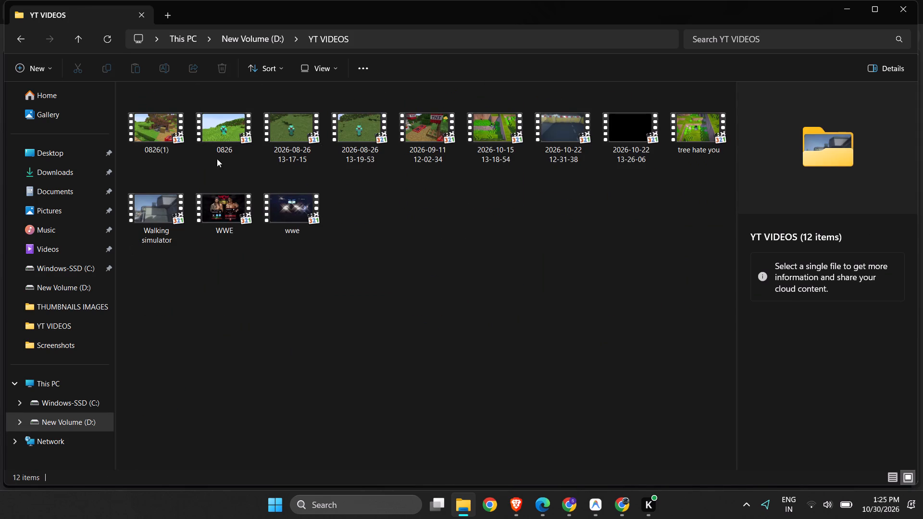
{"action": "double_click", "coordinate": [696, 138]}
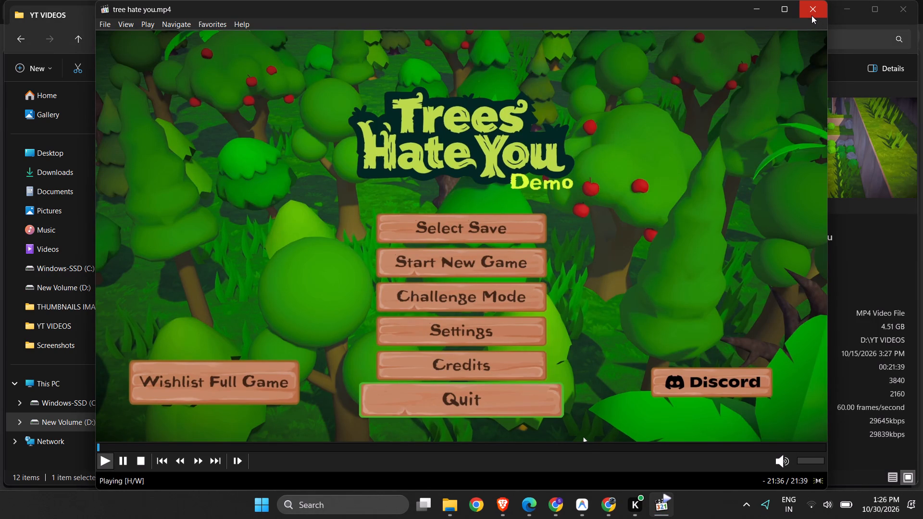
Close the playing tree hate you video and return to the YT VIDEOS folder with nothing selected.
{"action": "left_click", "coordinate": [809, 15]}
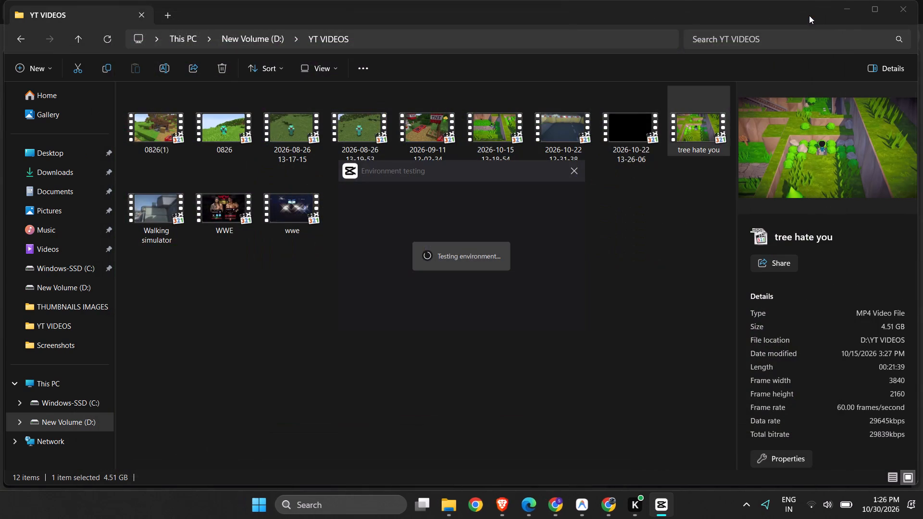
{"action": "left_click", "coordinate": [659, 193]}
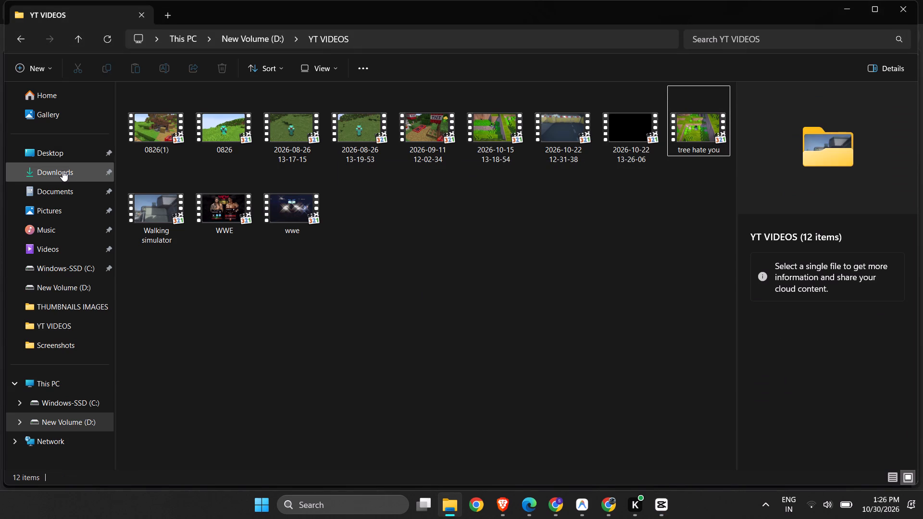
{"action": "left_click", "coordinate": [25, 36]}
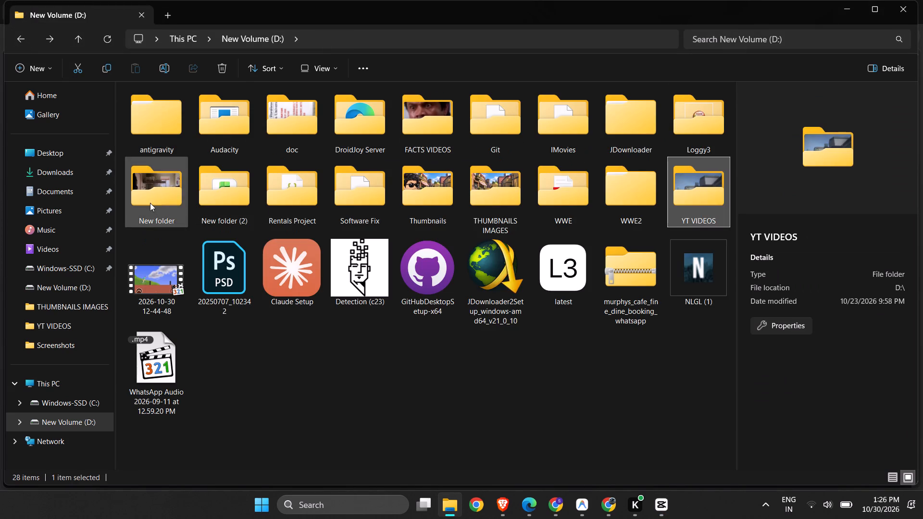
{"action": "left_click_drag", "start_coordinate": [170, 261], "coordinate": [515, 172]}
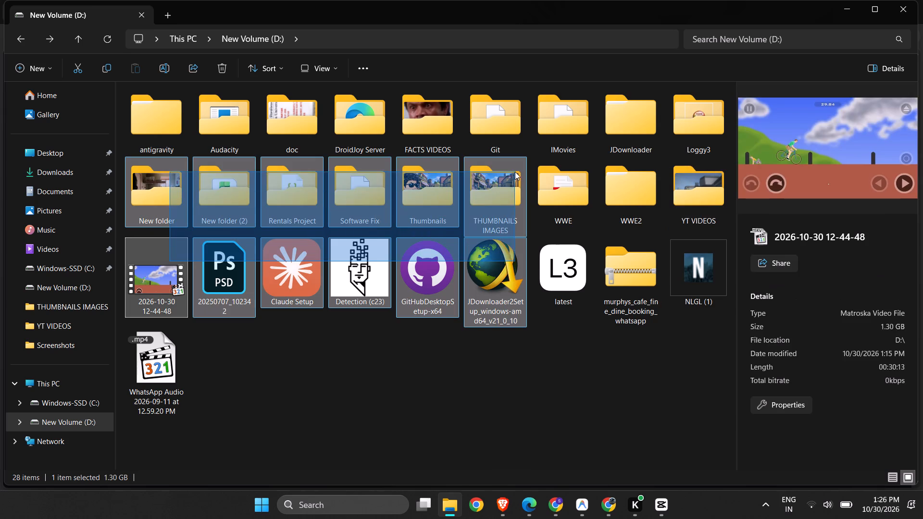
{"action": "left_click_drag", "start_coordinate": [515, 172], "coordinate": [472, 186]}
{"action": "left_click", "coordinate": [409, 403]}
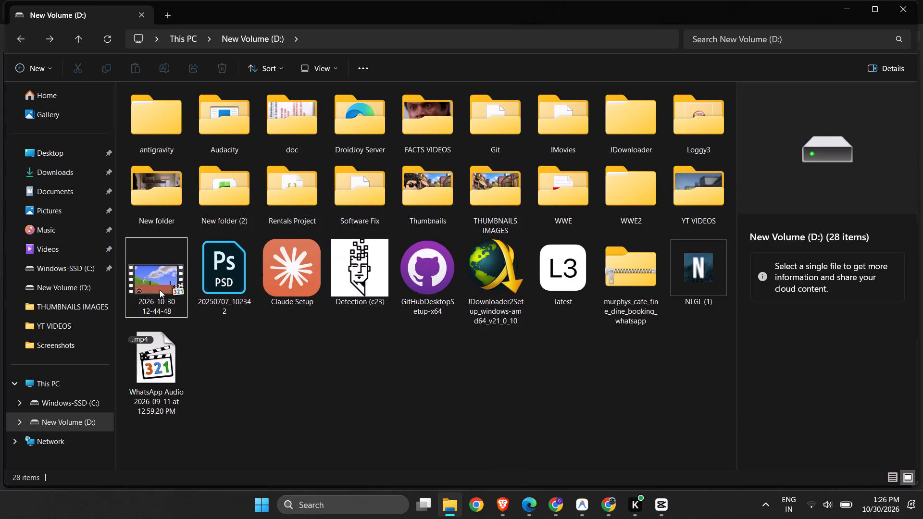
{"action": "left_click_drag", "start_coordinate": [160, 289], "coordinate": [705, 207]}
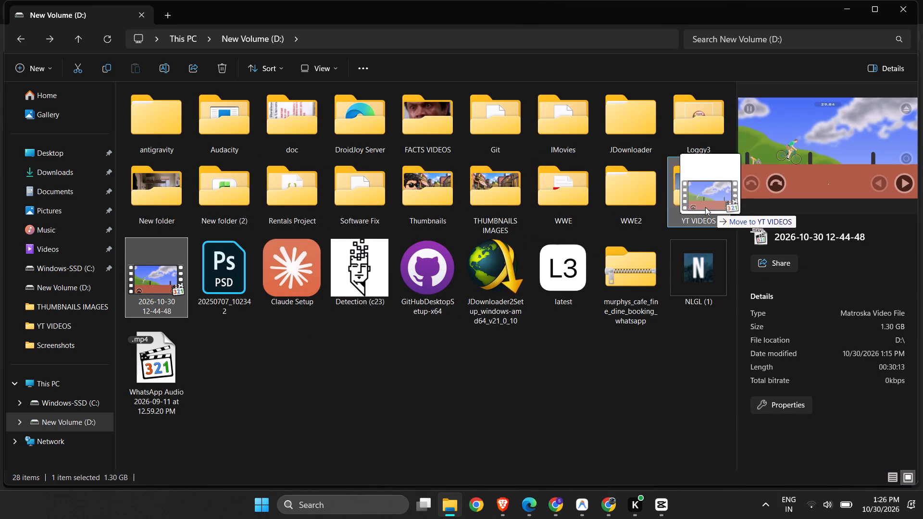
{"action": "left_click_drag", "start_coordinate": [705, 207], "coordinate": [686, 199]}
{"action": "left_click", "coordinate": [686, 199]}
{"action": "left_click", "coordinate": [686, 199]}
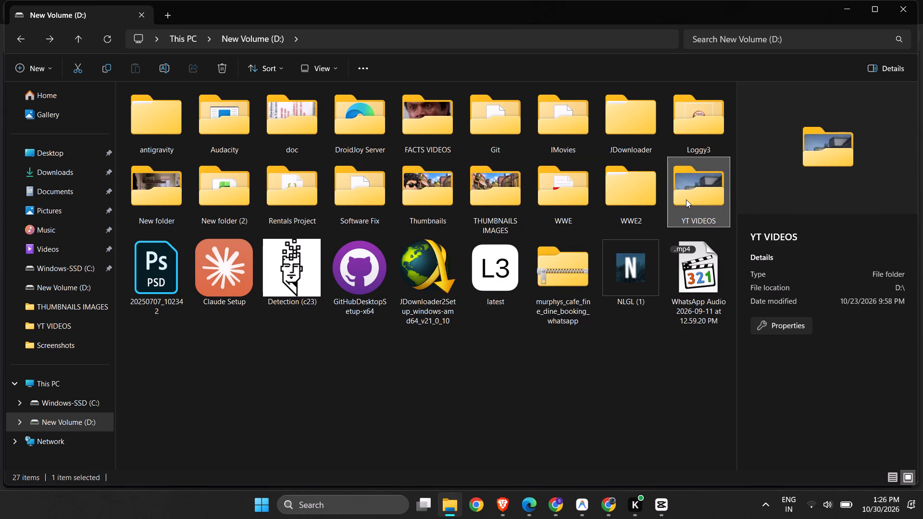
Open the YT VIDEOS folder on New Volume (D:).
{"action": "double_click", "coordinate": [686, 199]}
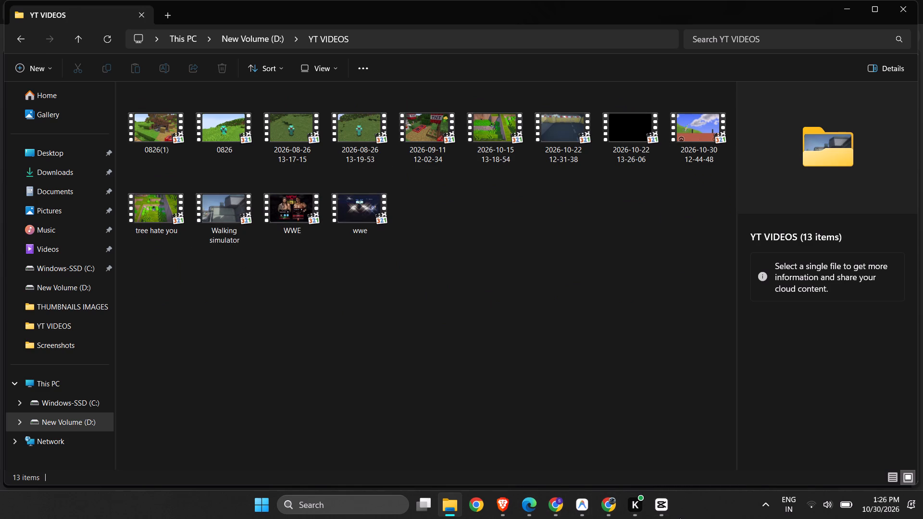
Check on the CapCut window while it starts, and minimize the File Explorer window.
{"action": "left_click", "coordinate": [665, 514]}
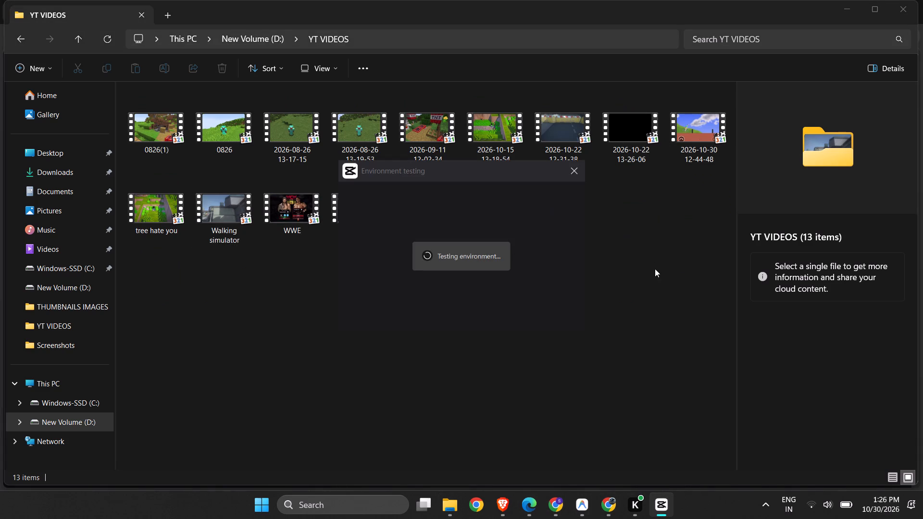
{"action": "left_click", "coordinate": [654, 272]}
{"action": "left_click", "coordinate": [844, 8]}
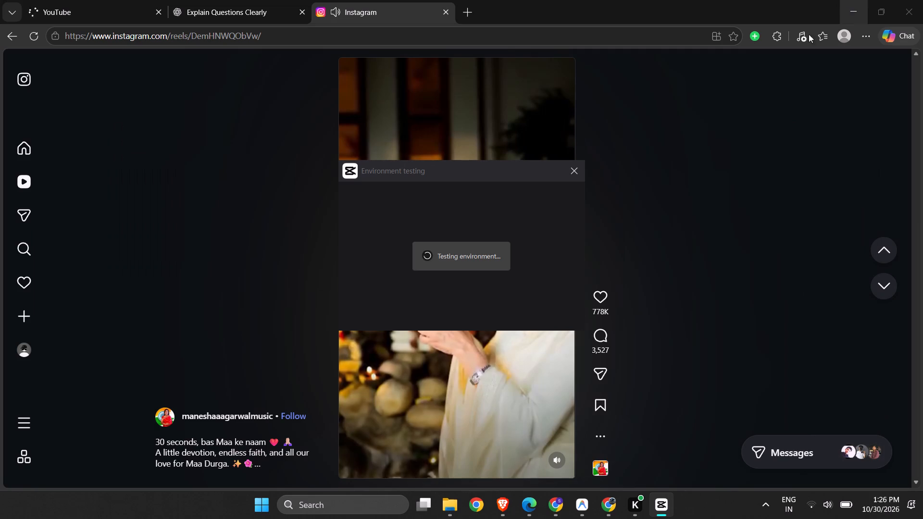
Switch to Edge and browse through the next Instagram reels while CapCut loads.
{"action": "left_click", "coordinate": [660, 212]}
{"action": "scroll", "coordinate": [475, 292], "scroll_direction": "down", "scroll_amount": 2}
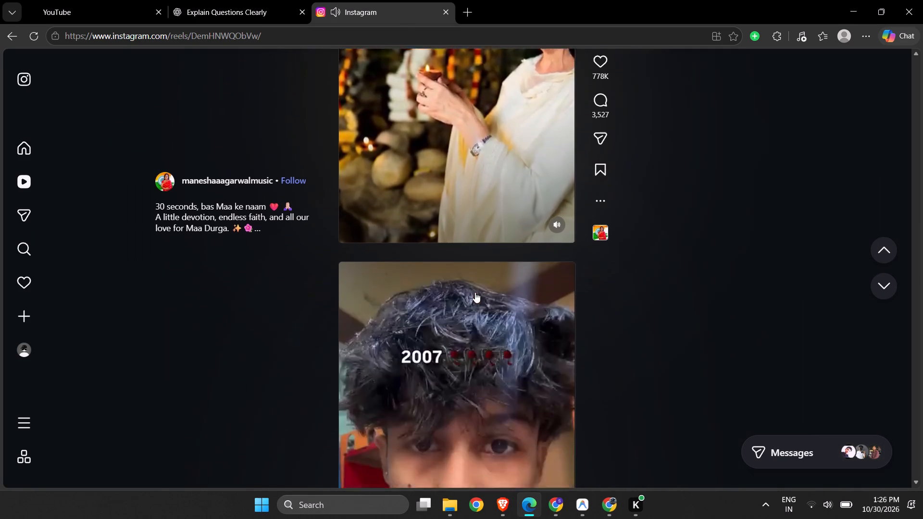
{"action": "scroll", "coordinate": [475, 292], "scroll_direction": "down", "scroll_amount": 2}
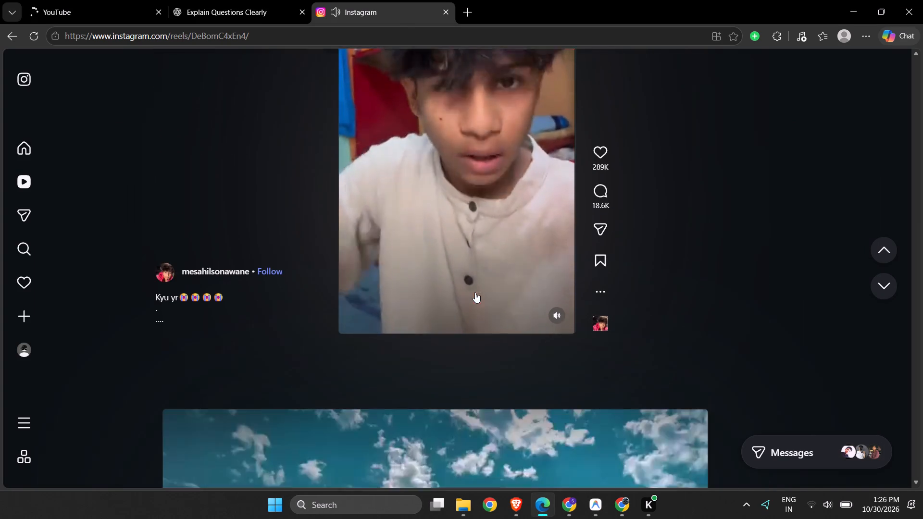
{"action": "scroll", "coordinate": [475, 292], "scroll_direction": "up", "scroll_amount": 3}
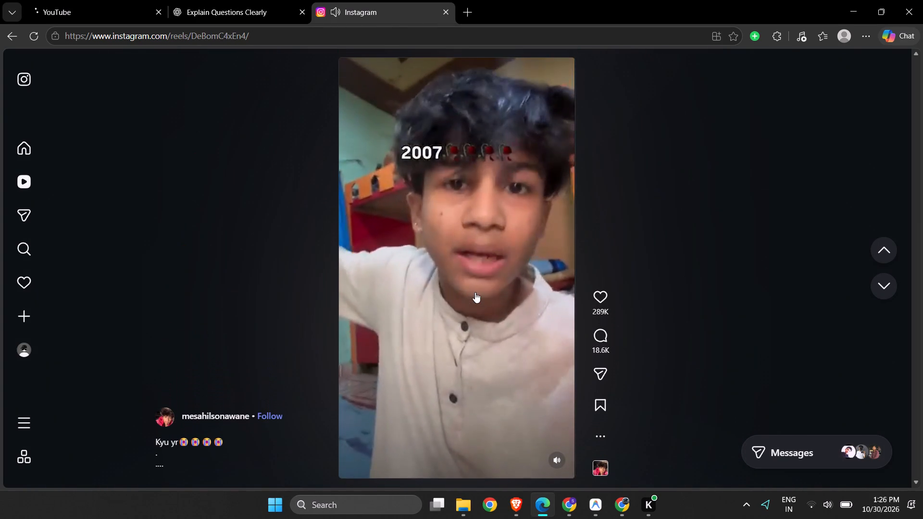
{"action": "scroll", "coordinate": [475, 292], "scroll_direction": "down", "scroll_amount": 2}
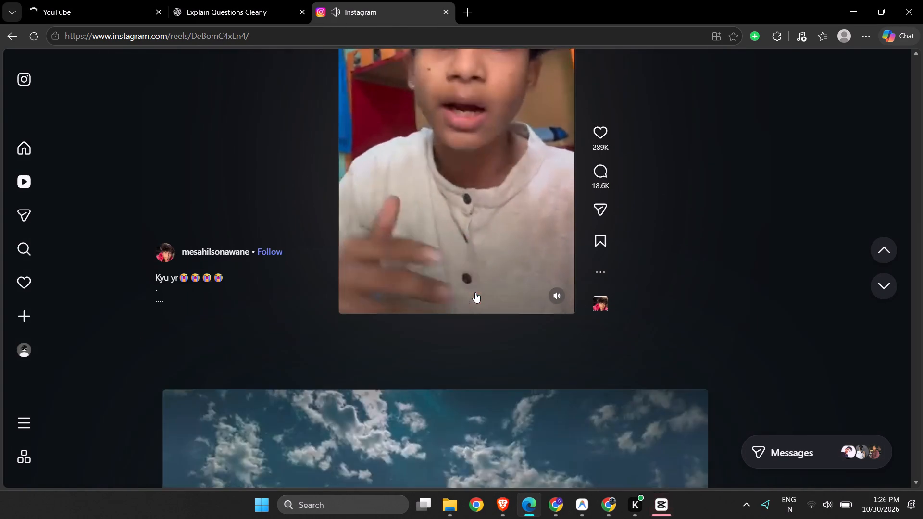
{"action": "scroll", "coordinate": [475, 292], "scroll_direction": "down", "scroll_amount": 2}
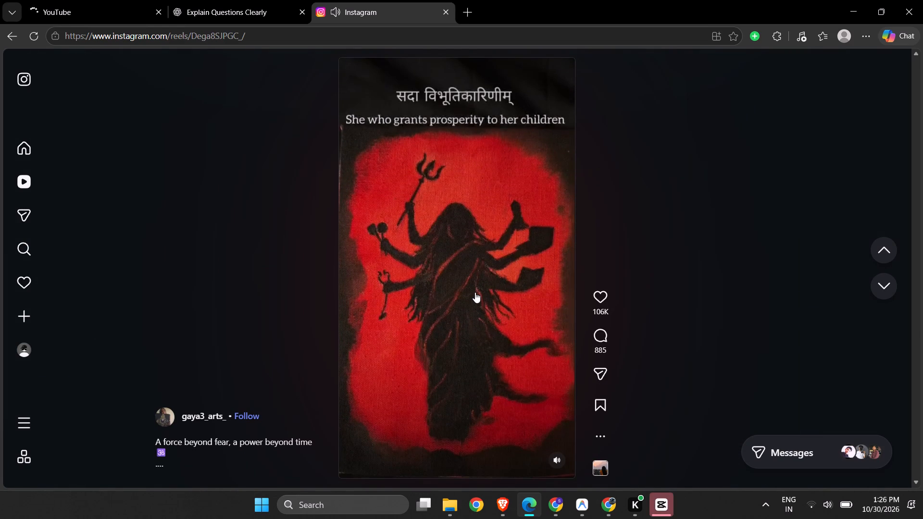
{"action": "scroll", "coordinate": [475, 292], "scroll_direction": "down", "scroll_amount": 5}
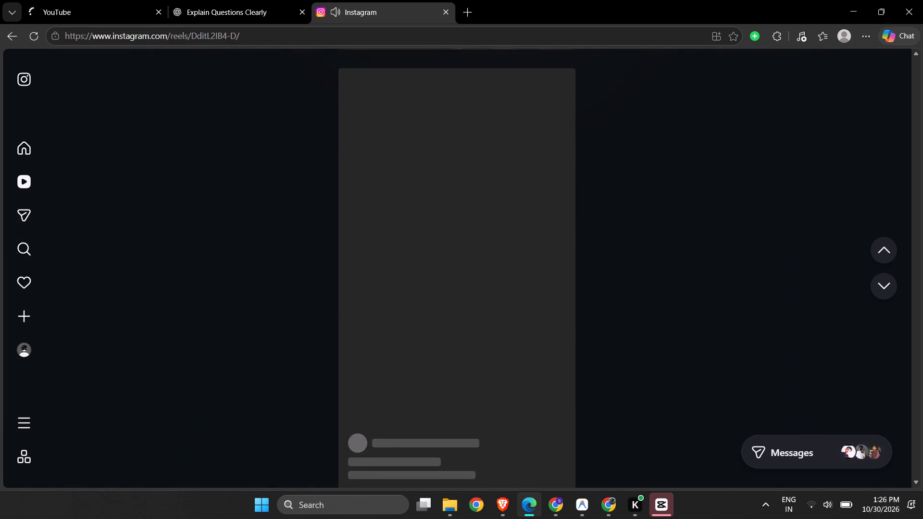
Switch the Wi-Fi connection to the secured Airtel network listed directly below the connected one.
{"action": "left_click", "coordinate": [823, 516]}
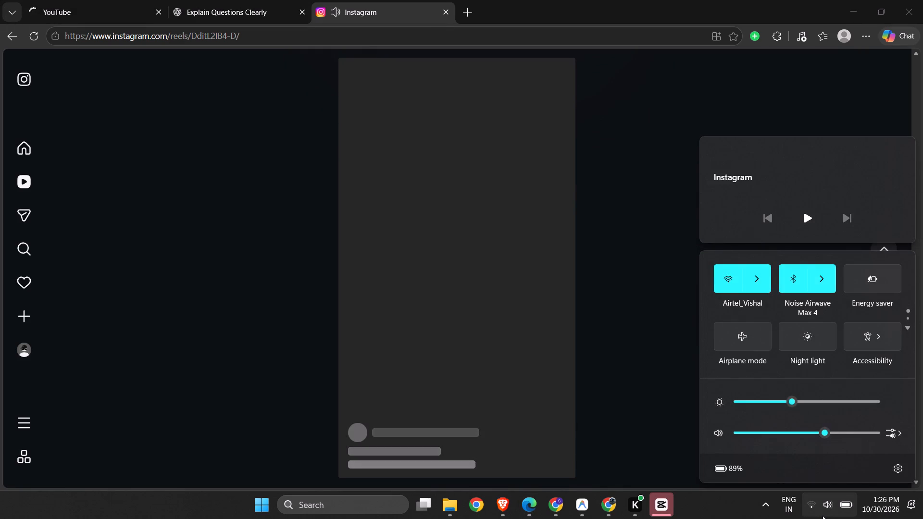
{"action": "left_click", "coordinate": [753, 290]}
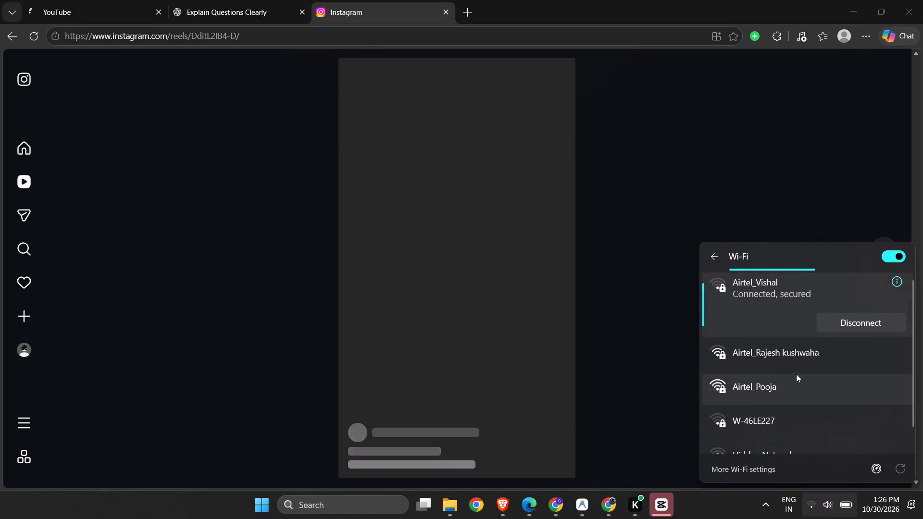
{"action": "left_click", "coordinate": [792, 359]}
{"action": "left_click", "coordinate": [831, 368]}
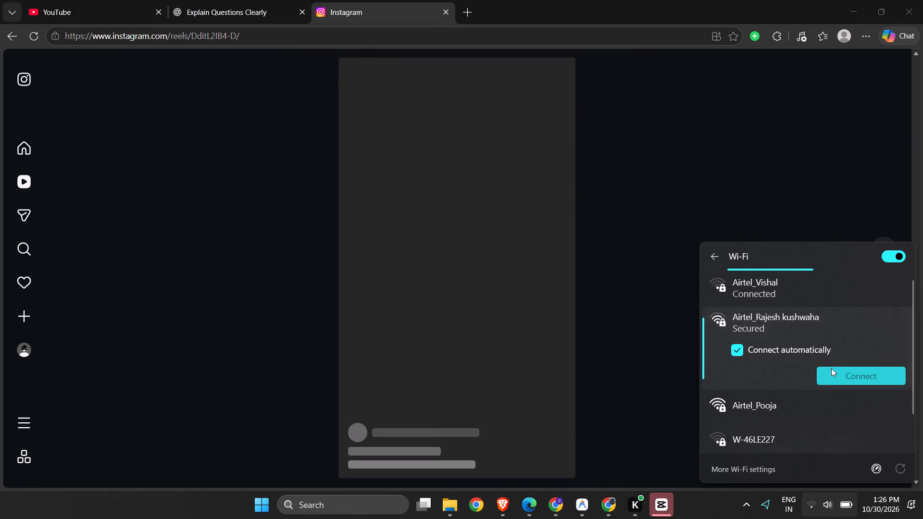
{"action": "left_click", "coordinate": [598, 343]}
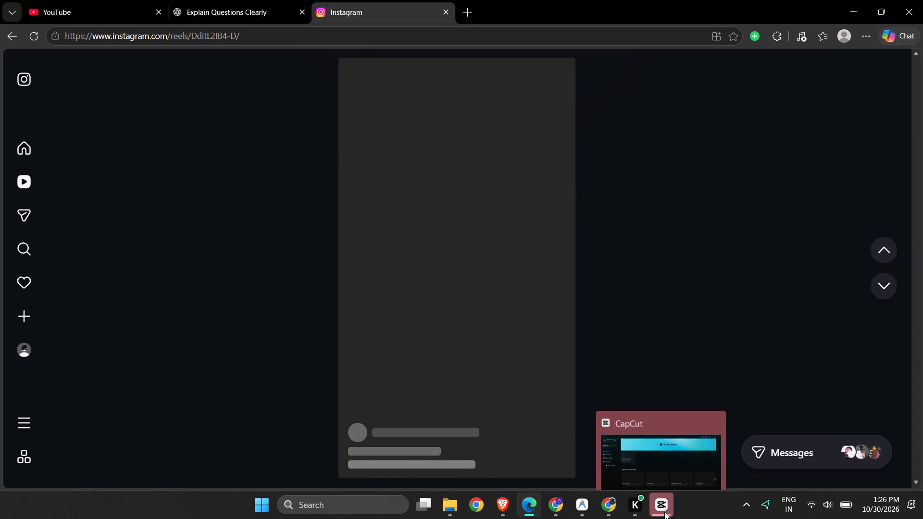
Switch to CapCut, open project 1022 from the Projects list, and skip linking its missing media files.
{"action": "left_click", "coordinate": [664, 512]}
{"action": "scroll", "coordinate": [323, 375], "scroll_direction": "down", "scroll_amount": 4}
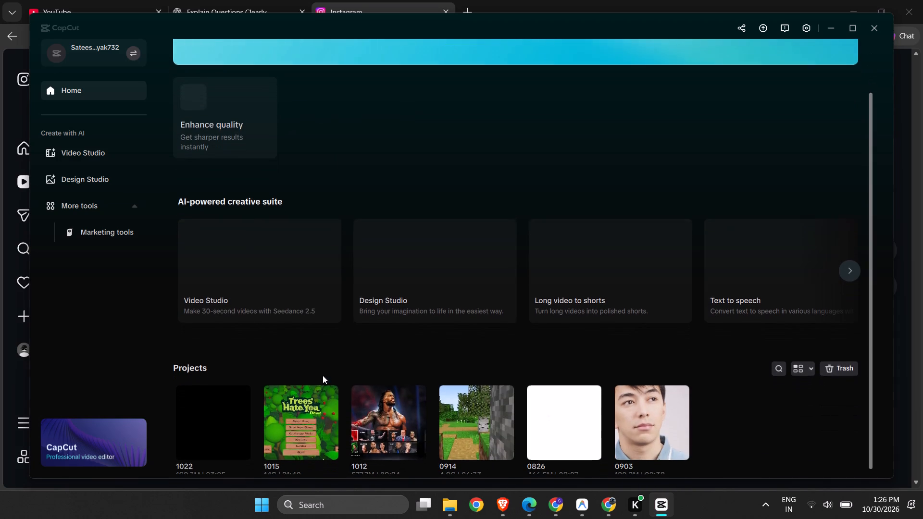
{"action": "scroll", "coordinate": [323, 375], "scroll_direction": "down", "scroll_amount": 1}
{"action": "left_click", "coordinate": [178, 408]}
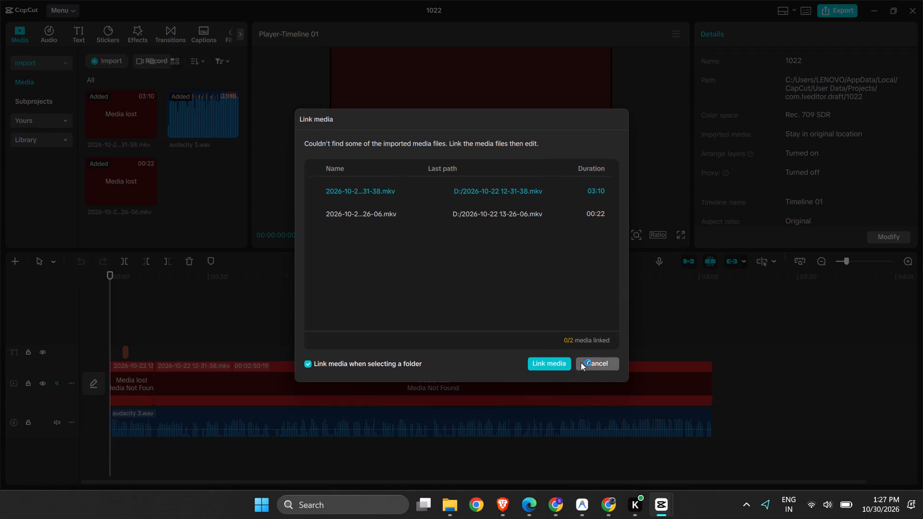
{"action": "left_click", "coordinate": [581, 362]}
Play the 1022 timeline from the start and pause it at about 5 seconds, on the Walking Simulator title.
{"action": "left_click", "coordinate": [475, 235]}
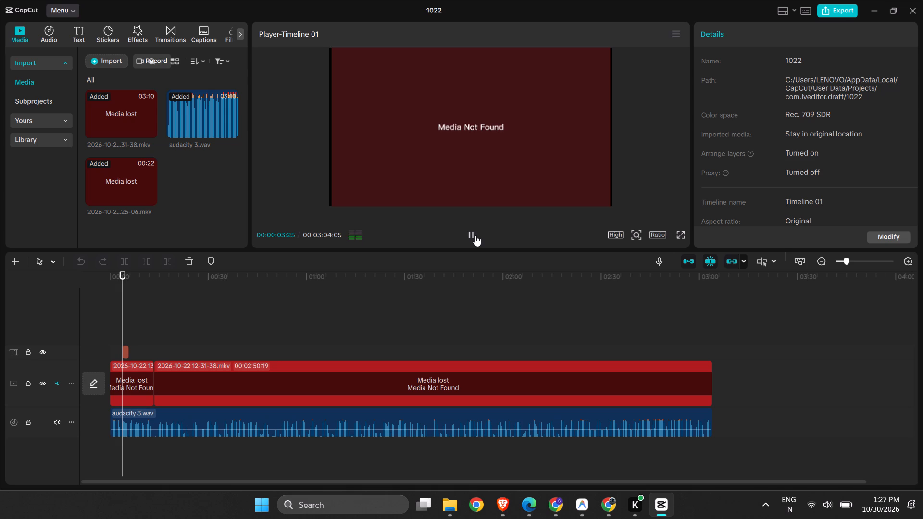
{"action": "left_click", "coordinate": [475, 235]}
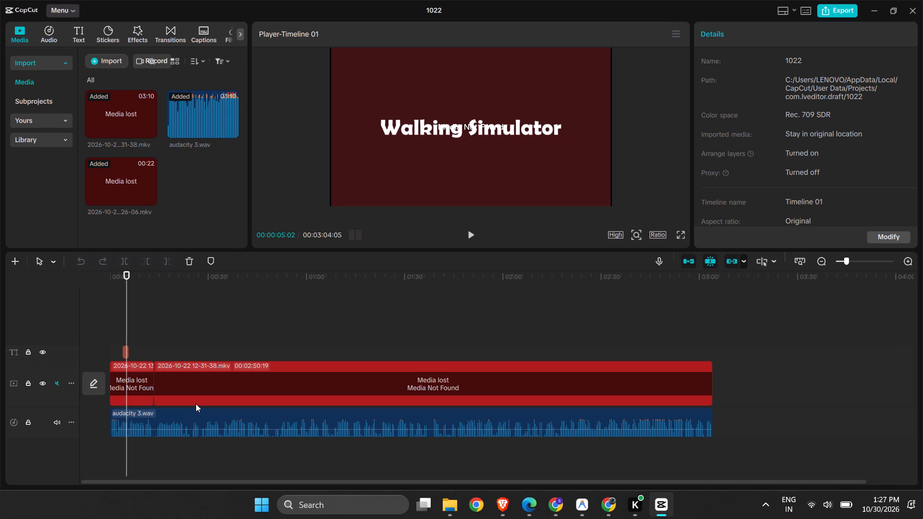
{"action": "left_click", "coordinate": [196, 404]}
{"action": "left_click", "coordinate": [192, 259]}
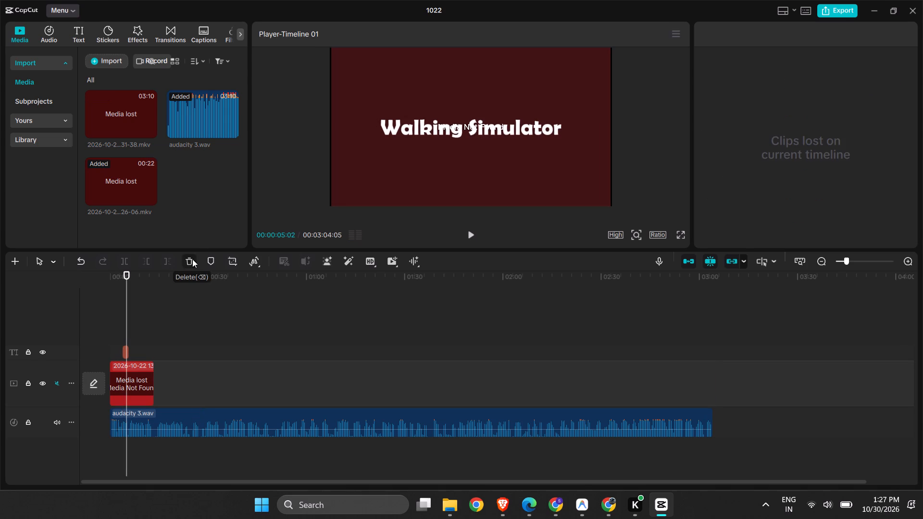
{"action": "left_click", "coordinate": [221, 420]}
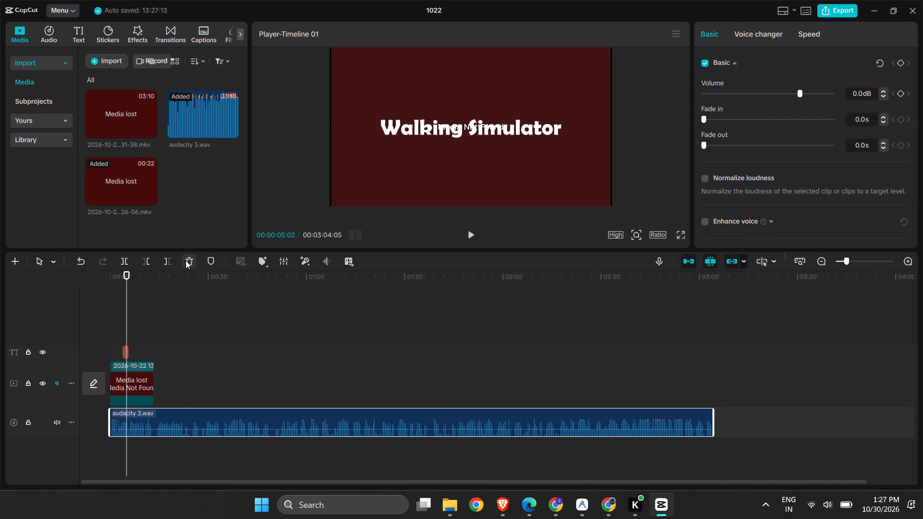
{"action": "left_click", "coordinate": [187, 261]}
Select the remaining lost-media video clip at the start of the timeline and open its clip options.
{"action": "left_click", "coordinate": [131, 371]}
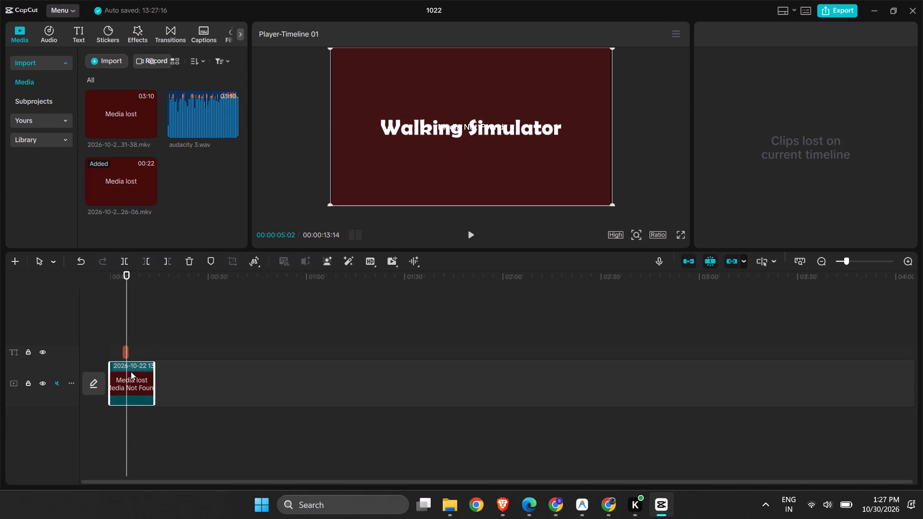
{"action": "right_click", "coordinate": [131, 371]}
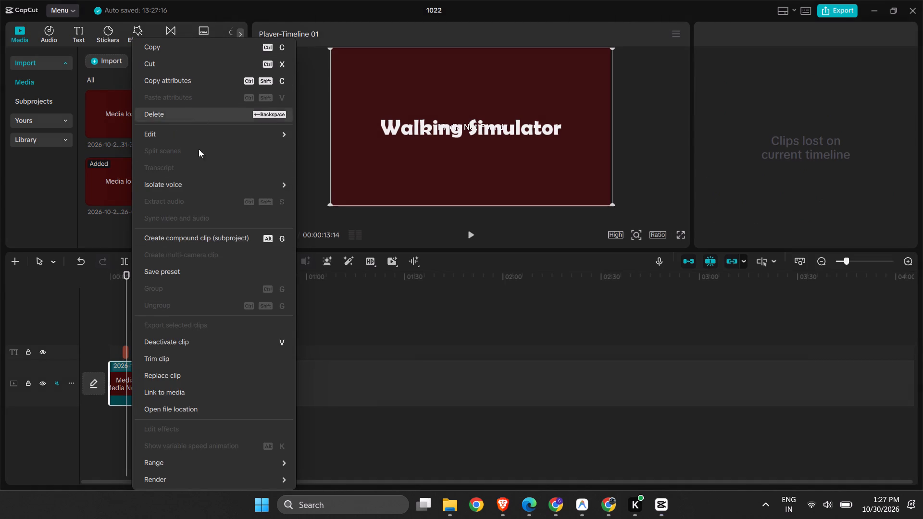
{"action": "left_click", "coordinate": [149, 371]}
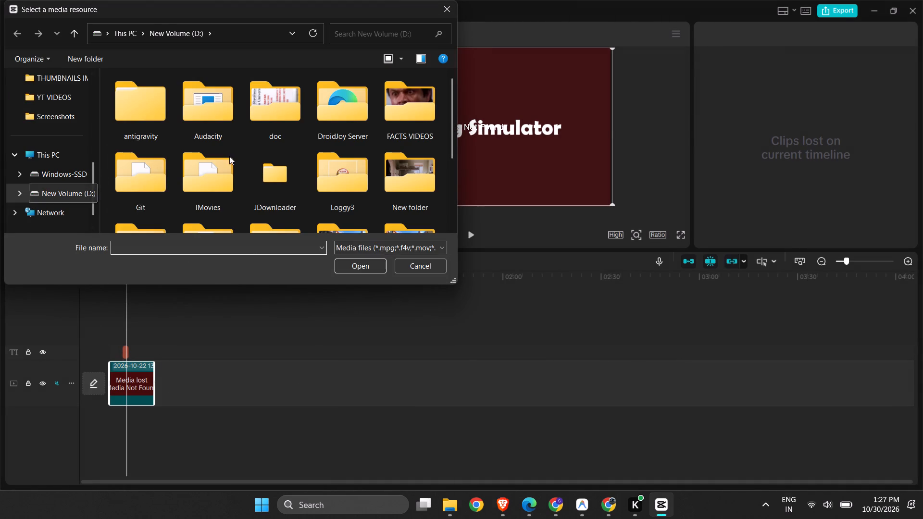
{"action": "scroll", "coordinate": [409, 170], "scroll_direction": "down", "scroll_amount": 2}
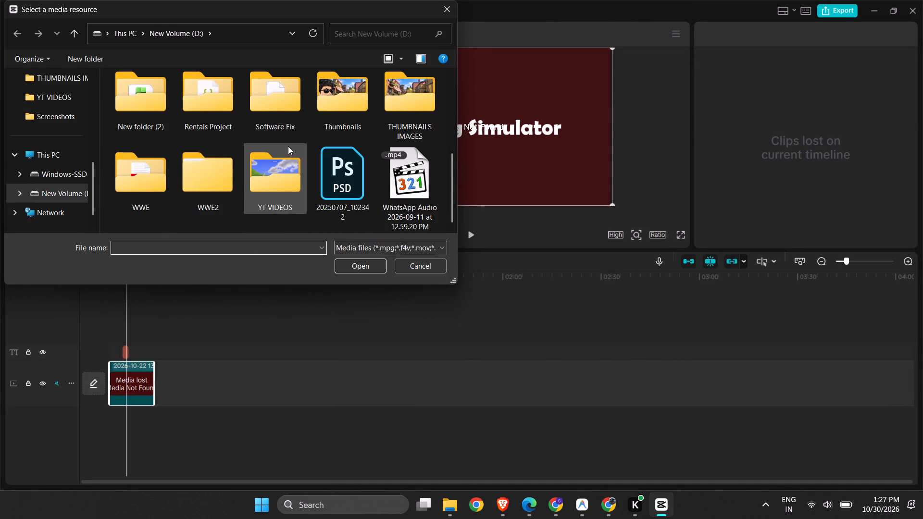
{"action": "double_click", "coordinate": [288, 146]}
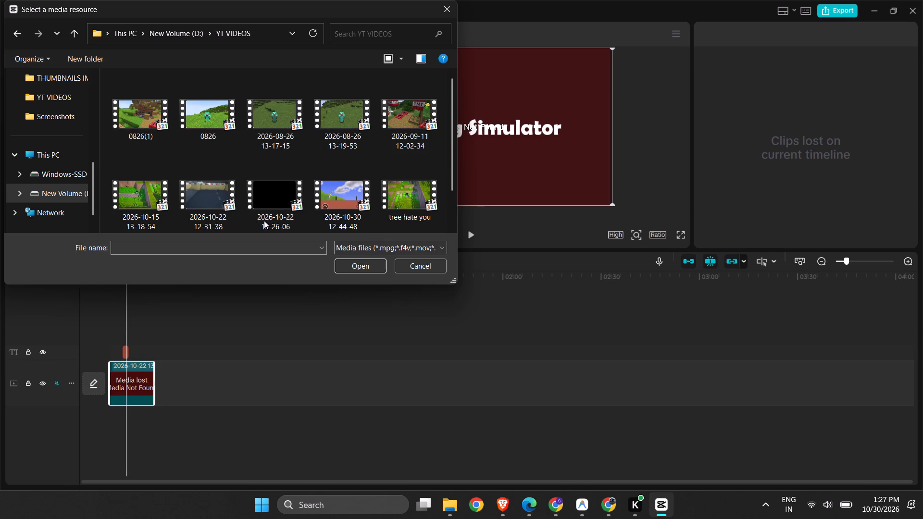
{"action": "left_click", "coordinate": [353, 195]}
{"action": "left_click", "coordinate": [359, 270]}
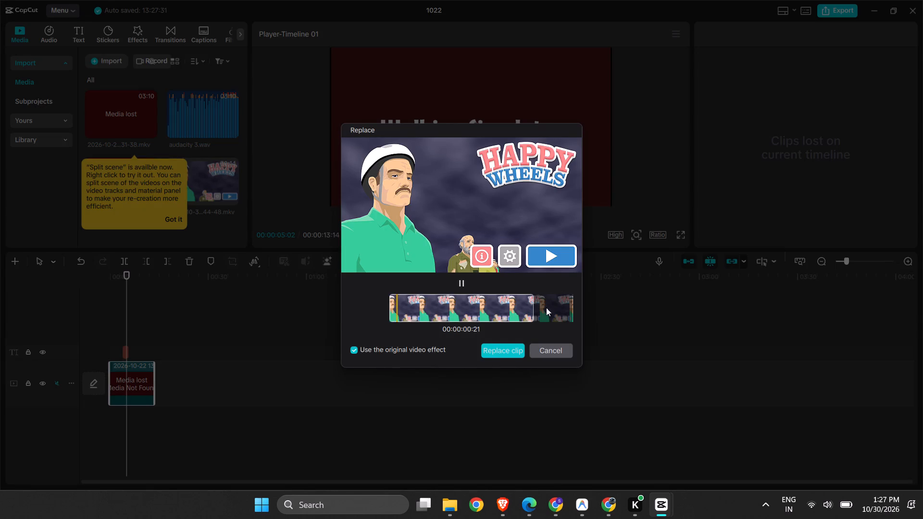
{"action": "left_click", "coordinate": [494, 350]}
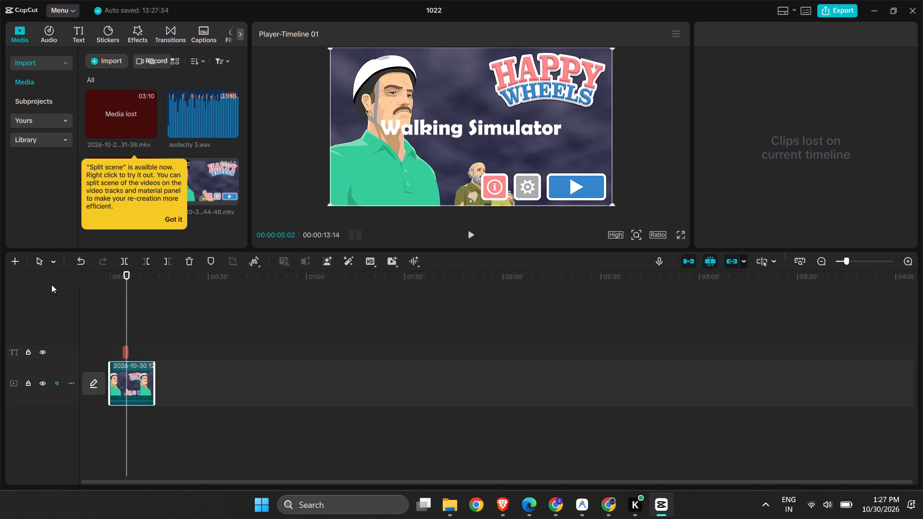
Delete the Walking Simulator title from the timeline.
{"action": "left_click", "coordinate": [128, 348]}
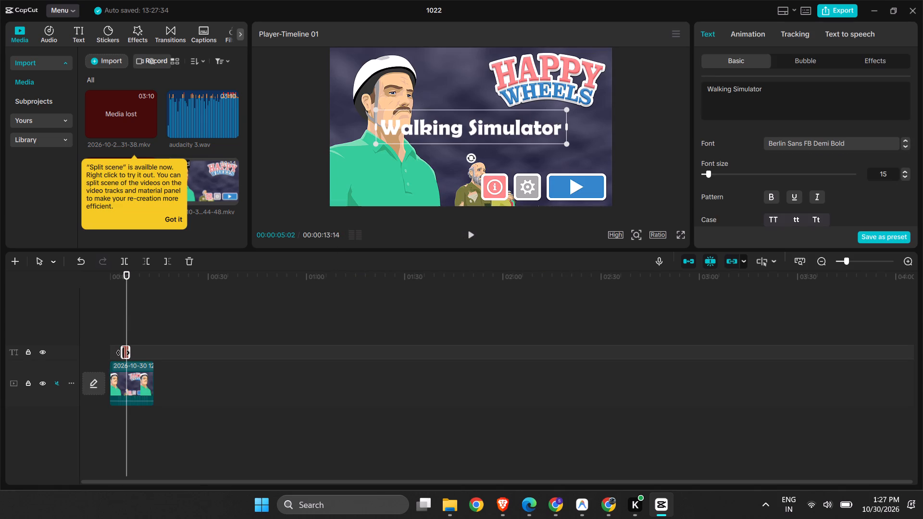
{"action": "left_click", "coordinate": [191, 259]}
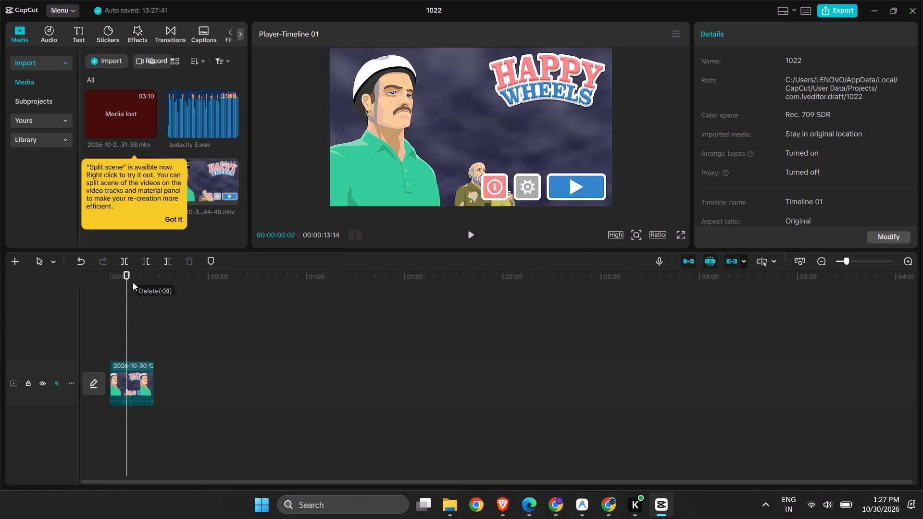
Play the timeline from the start and unmute the main video track.
{"action": "left_click_drag", "start_coordinate": [127, 275], "coordinate": [48, 257]}
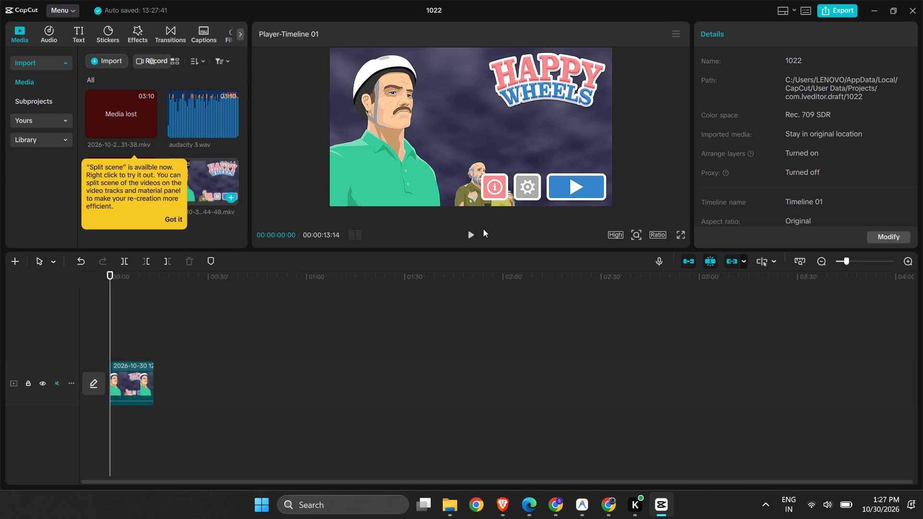
{"action": "left_click", "coordinate": [475, 234]}
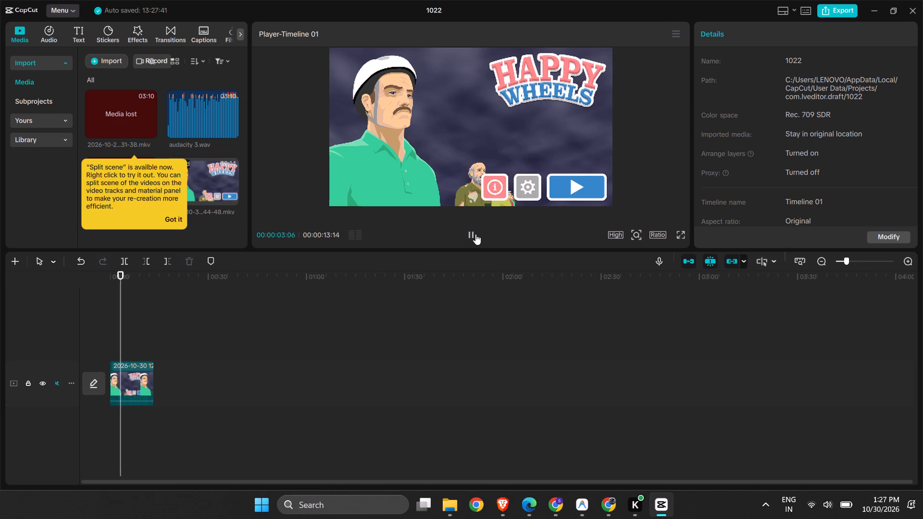
{"action": "left_click", "coordinate": [475, 234]}
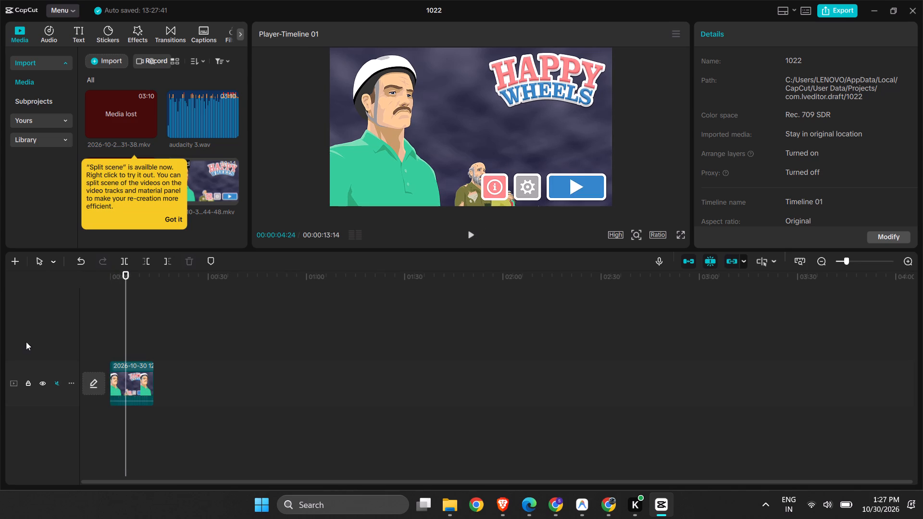
{"action": "left_click", "coordinate": [56, 386]}
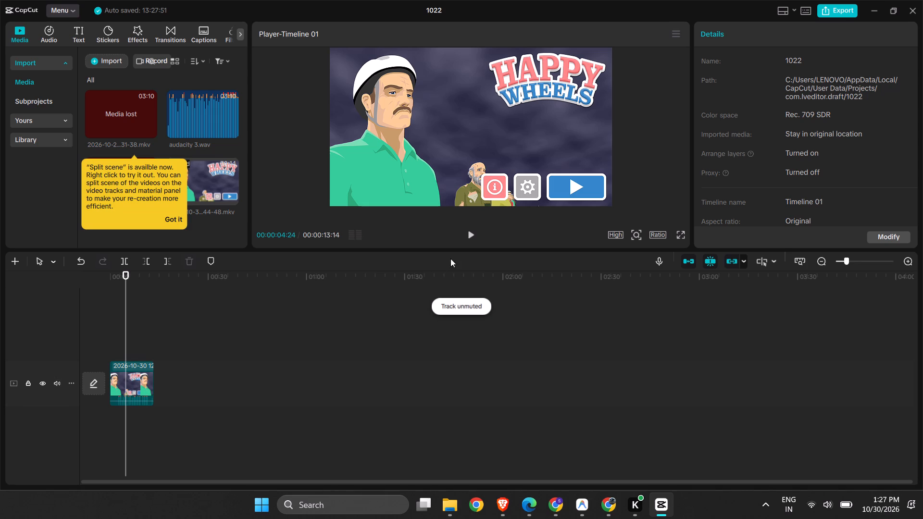
{"action": "left_click", "coordinate": [470, 239]}
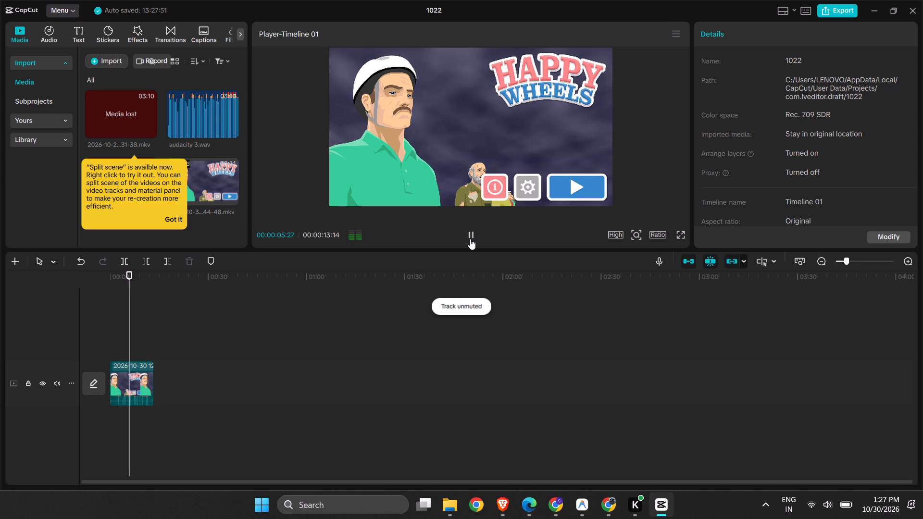
Extend the end of the Happy Wheels clip to the recording's full length of about 00:30:13.
{"action": "left_click_drag", "start_coordinate": [470, 239], "coordinate": [112, 407]}
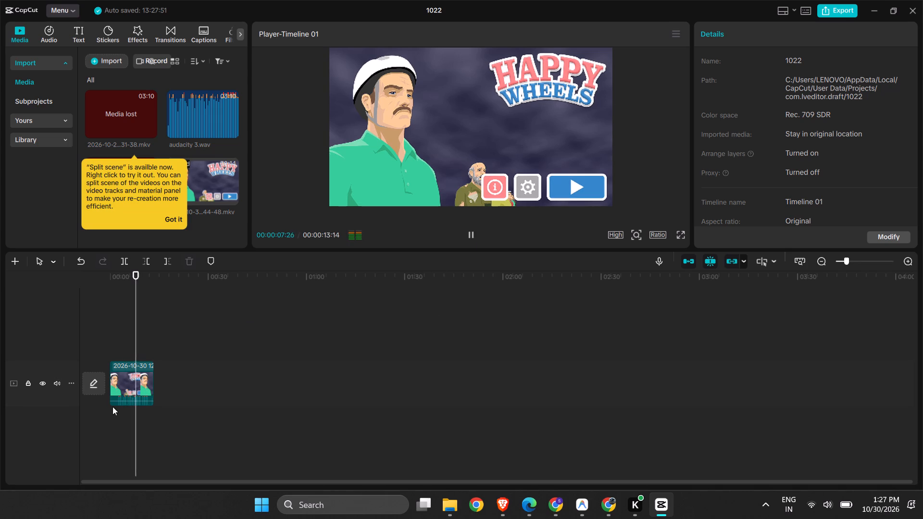
{"action": "left_click_drag", "start_coordinate": [112, 407], "coordinate": [141, 377]}
{"action": "left_click", "coordinate": [141, 377]}
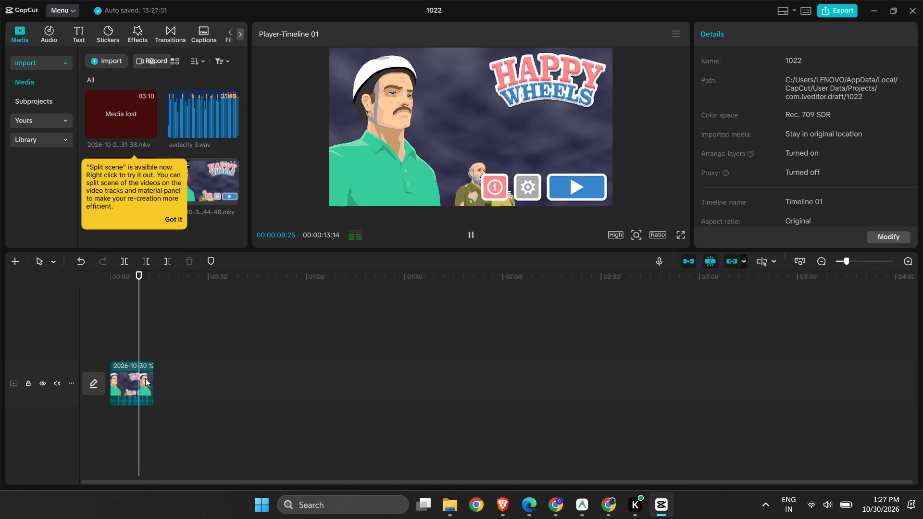
{"action": "left_click", "coordinate": [145, 378]}
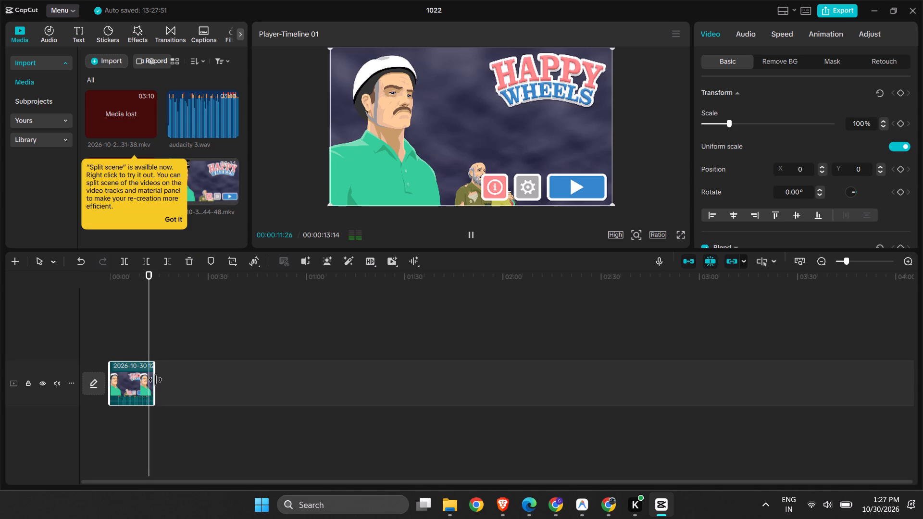
{"action": "left_click_drag", "start_coordinate": [155, 380], "coordinate": [922, 468]}
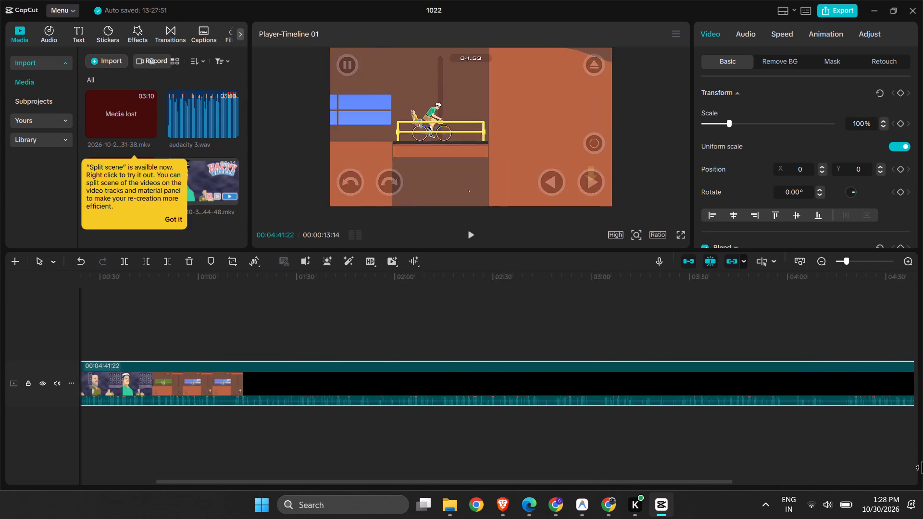
{"action": "left_click_drag", "start_coordinate": [922, 468], "coordinate": [922, 443]}
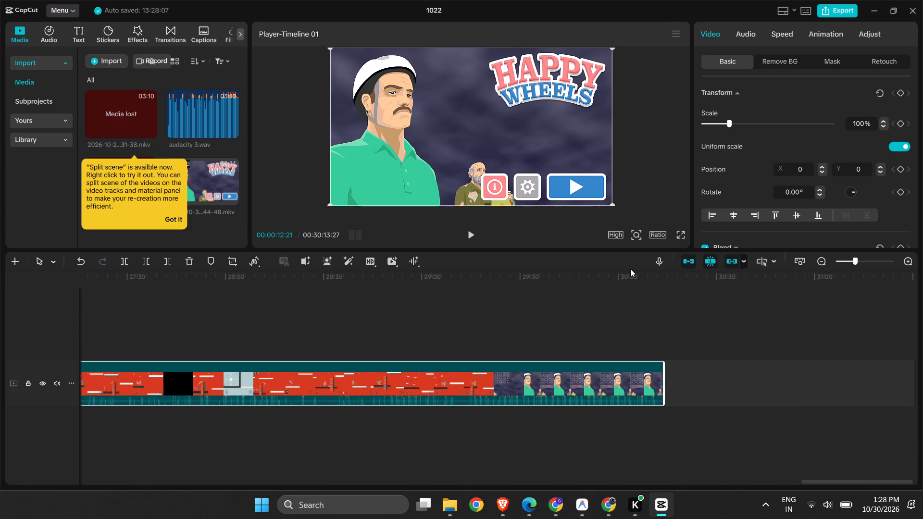
Play the closing part of the Happy Wheels clip from about 00:29:37.
{"action": "scroll", "coordinate": [411, 357], "scroll_direction": "up", "scroll_amount": 1}
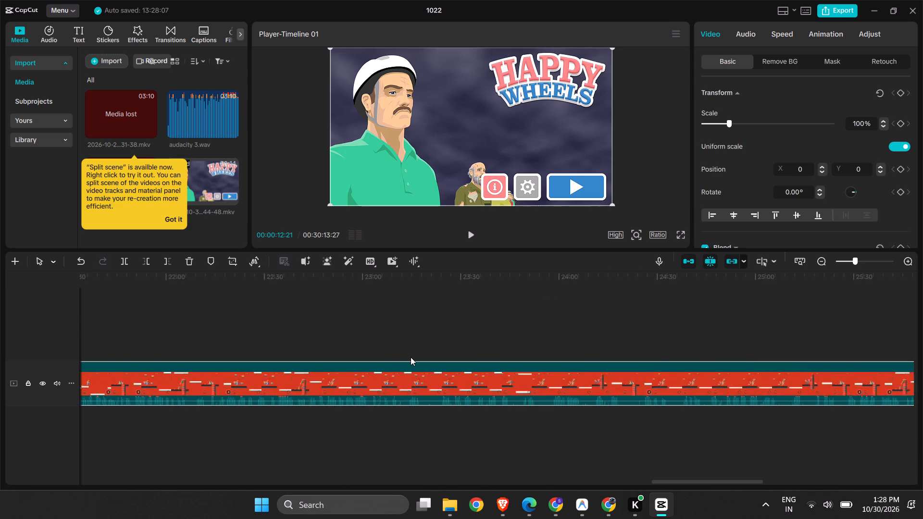
{"action": "scroll", "coordinate": [411, 357], "scroll_direction": "up", "scroll_amount": 1}
{"action": "left_click", "coordinate": [545, 292]}
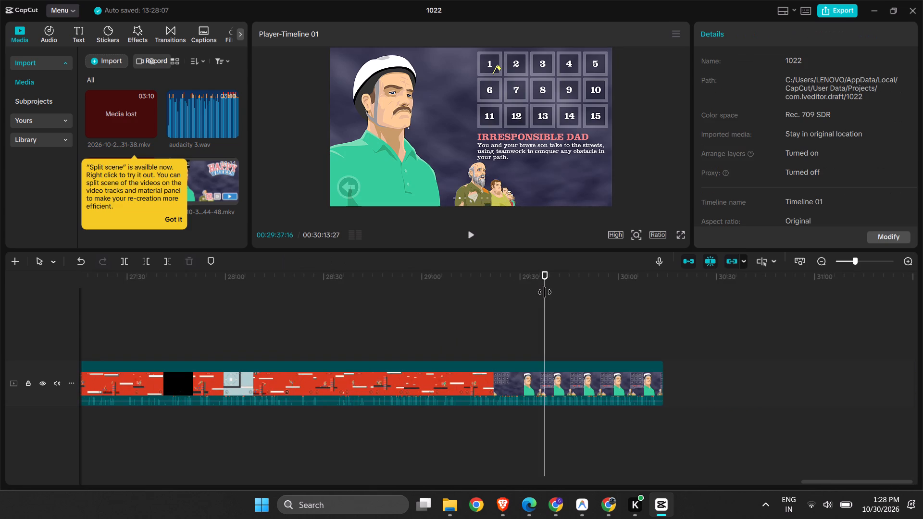
{"action": "left_click", "coordinate": [472, 239]}
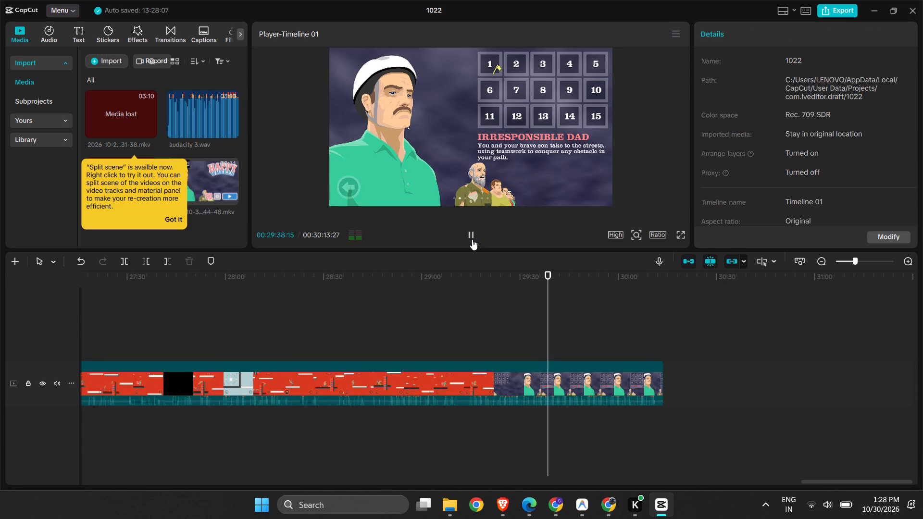
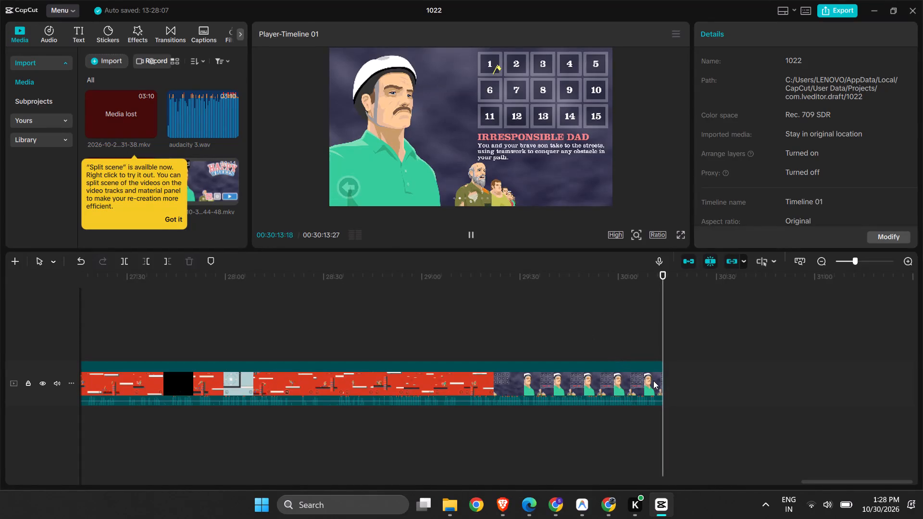
Stop playback and trim the end of the Happy Wheels clip back to about 00:30:12:23.
{"action": "left_click", "coordinate": [653, 380]}
{"action": "left_click_drag", "start_coordinate": [665, 382], "coordinate": [658, 386]}
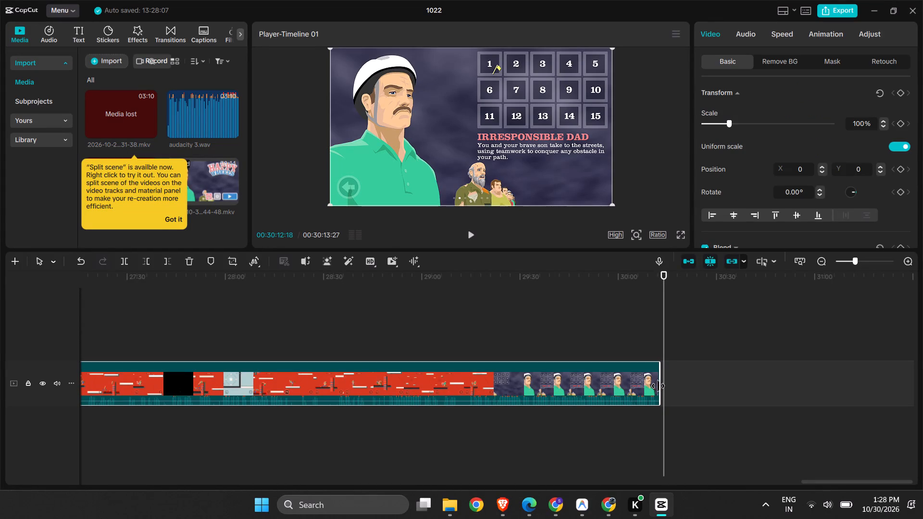
{"action": "left_click_drag", "start_coordinate": [658, 386], "coordinate": [658, 385]}
Return the playhead to the start of the timeline at 00:00:00:00.
{"action": "scroll", "coordinate": [476, 292], "scroll_direction": "right", "scroll_amount": 17}
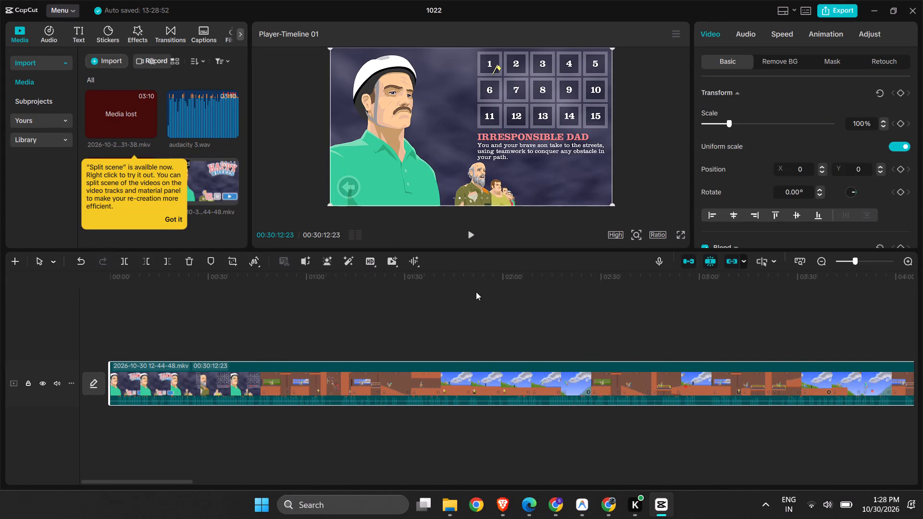
{"action": "scroll", "coordinate": [476, 292], "scroll_direction": "right", "scroll_amount": 20}
{"action": "scroll", "coordinate": [476, 292], "scroll_direction": "right", "scroll_amount": 5}
{"action": "scroll", "coordinate": [476, 292], "scroll_direction": "up", "scroll_amount": 1}
{"action": "scroll", "coordinate": [476, 292], "scroll_direction": "right", "scroll_amount": 4}
{"action": "scroll", "coordinate": [476, 292], "scroll_direction": "up", "scroll_amount": 1}
{"action": "left_click", "coordinate": [115, 292]}
{"action": "left_click_drag", "start_coordinate": [115, 292], "coordinate": [98, 292]}
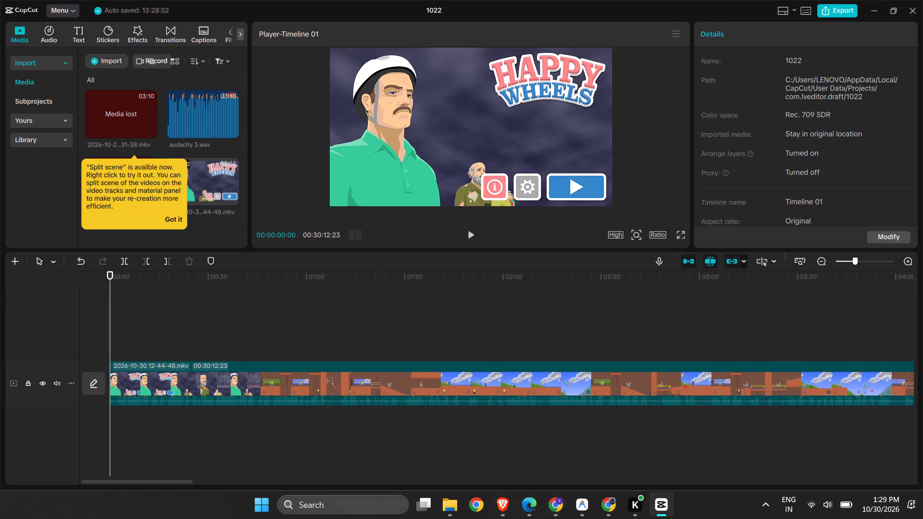
{"action": "left_click", "coordinate": [333, 511]}
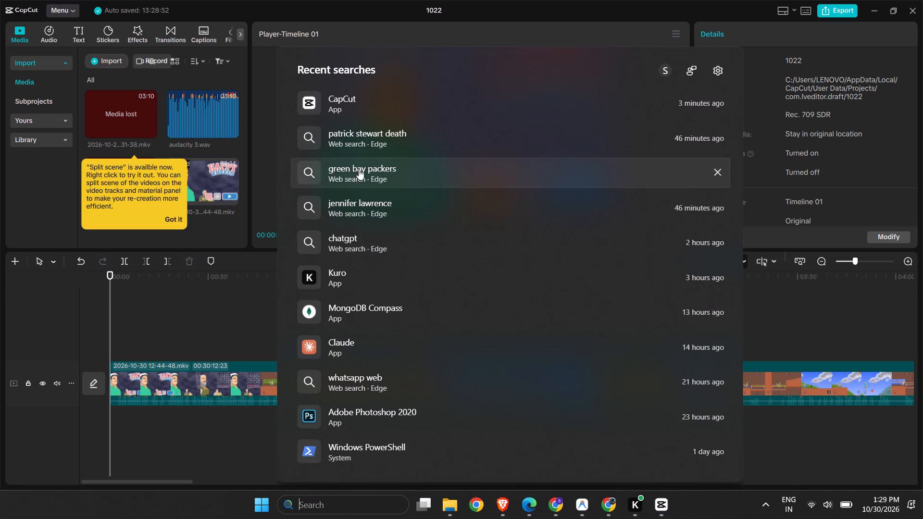
Search for Audacity on the computer, launch it and bring its window to the front.
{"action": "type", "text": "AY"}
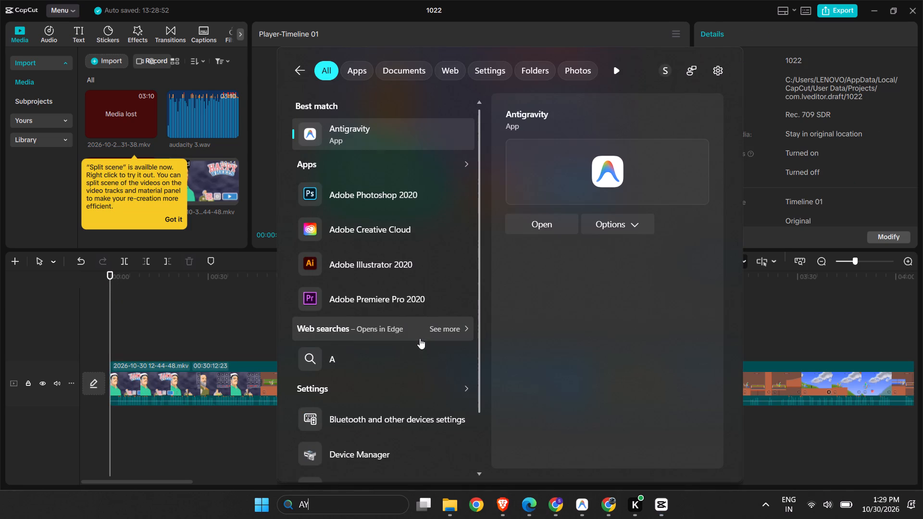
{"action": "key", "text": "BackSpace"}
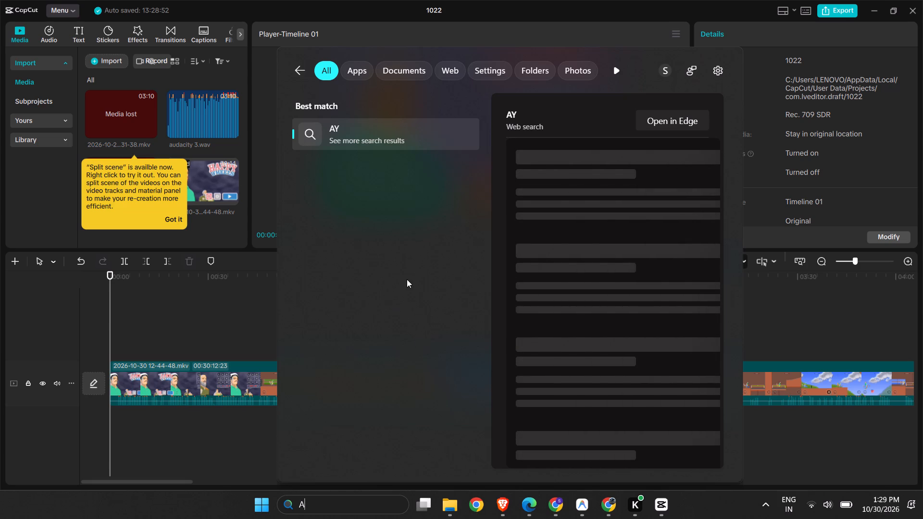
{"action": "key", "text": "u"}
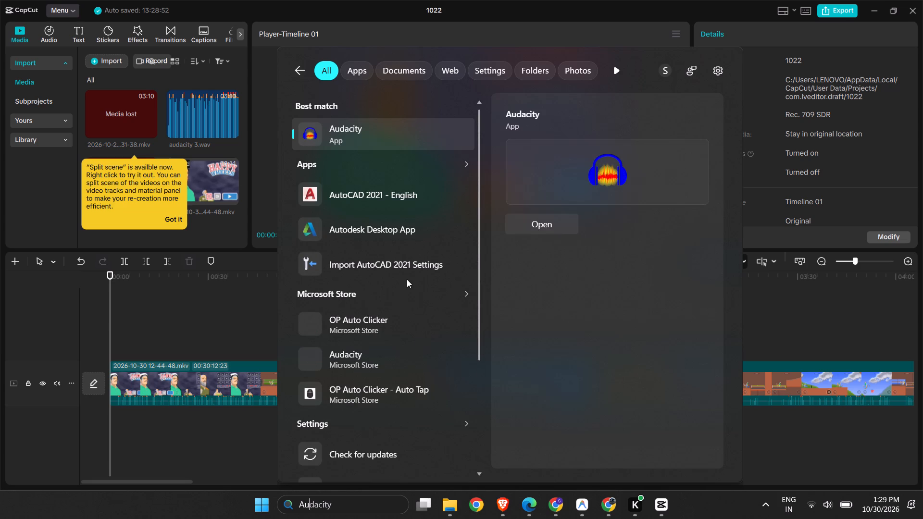
{"action": "left_click", "coordinate": [397, 121]}
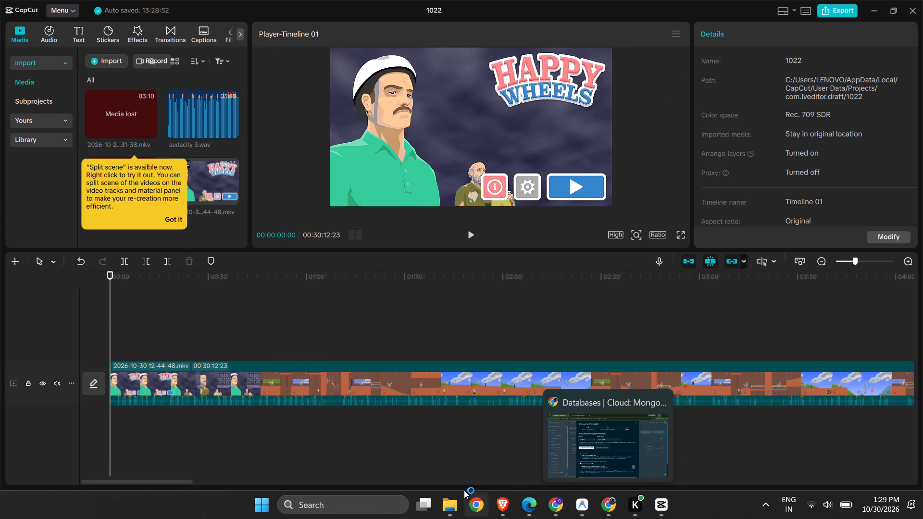
{"action": "left_click", "coordinate": [531, 503]}
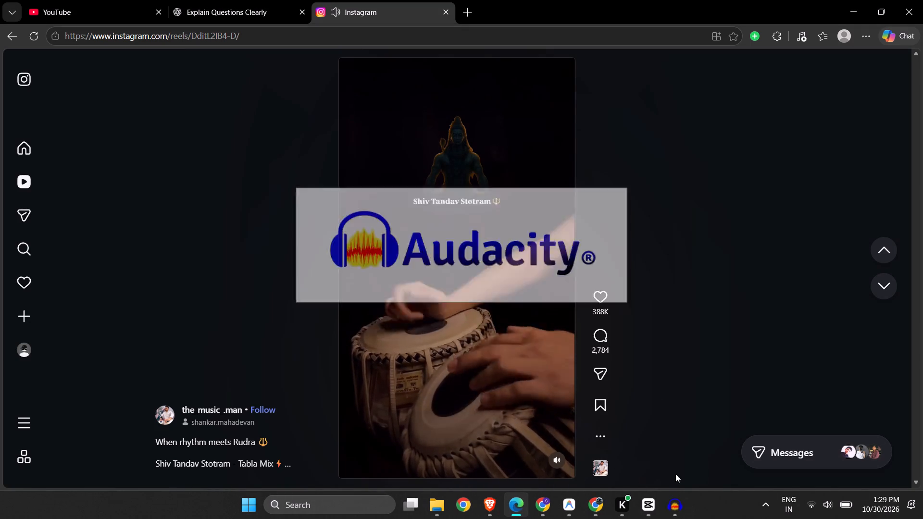
{"action": "left_click", "coordinate": [674, 518]}
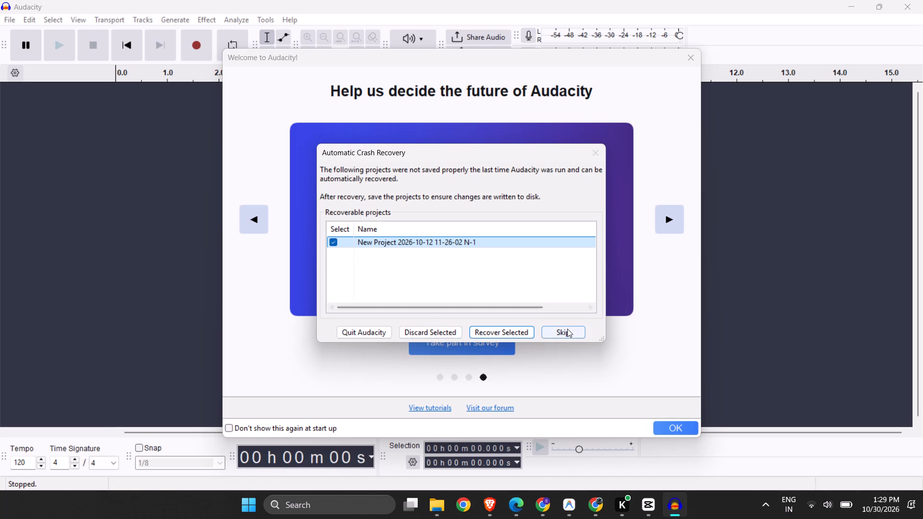
Skip the automatic crash recovery of the unsaved project and dismiss the Audacity welcome window.
{"action": "left_click", "coordinate": [567, 329]}
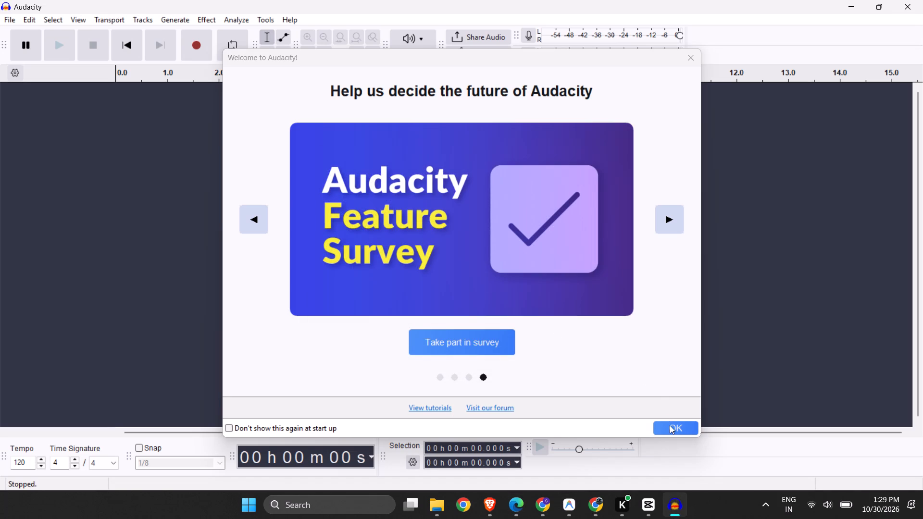
{"action": "left_click", "coordinate": [670, 424]}
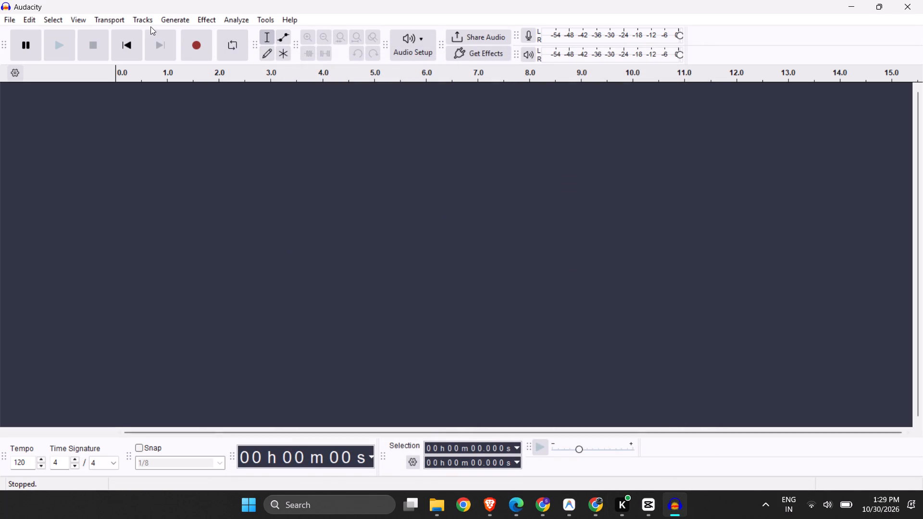
{"action": "left_click", "coordinate": [5, 22]}
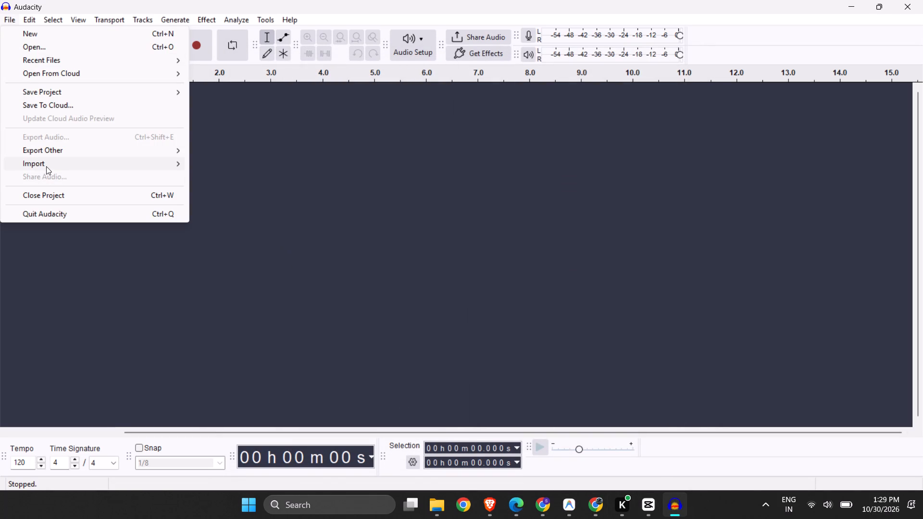
{"action": "left_click", "coordinate": [56, 164]}
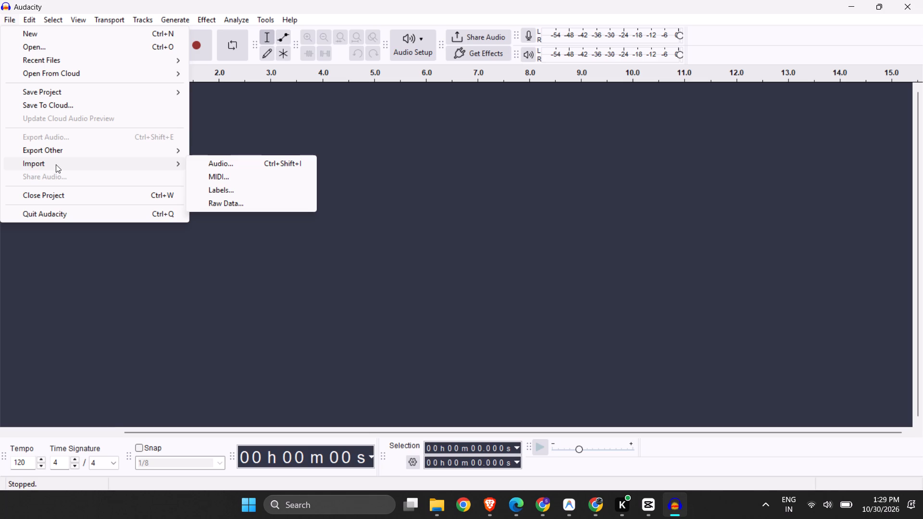
{"action": "left_click", "coordinate": [206, 166]}
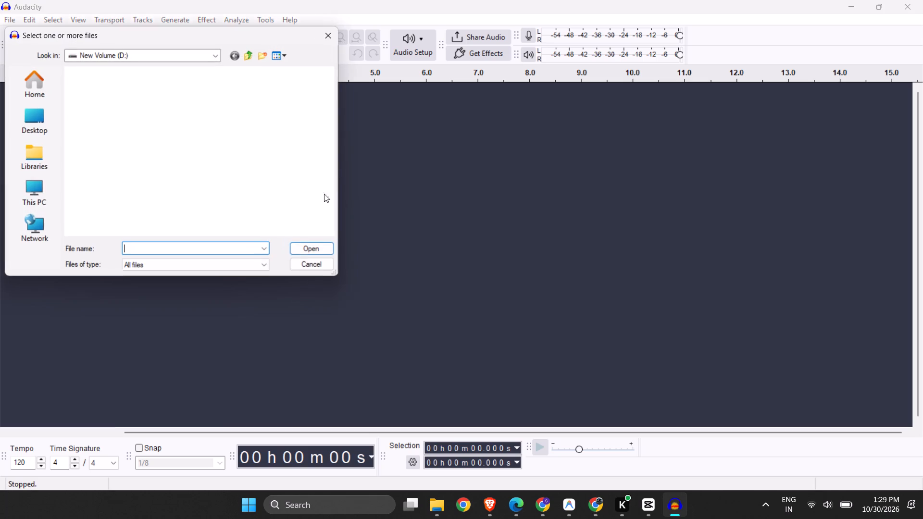
{"action": "scroll", "coordinate": [137, 214], "scroll_direction": "down", "scroll_amount": 3}
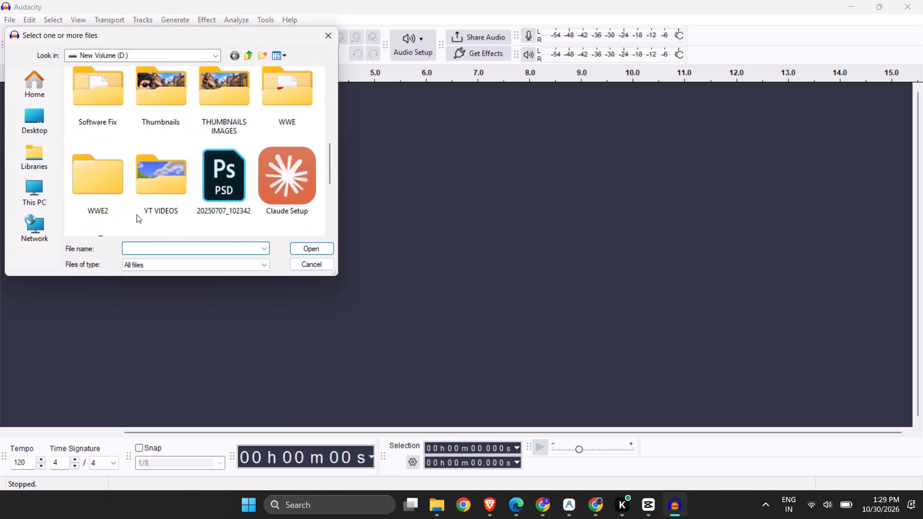
{"action": "scroll", "coordinate": [137, 214], "scroll_direction": "down", "scroll_amount": 1}
{"action": "double_click", "coordinate": [160, 152]}
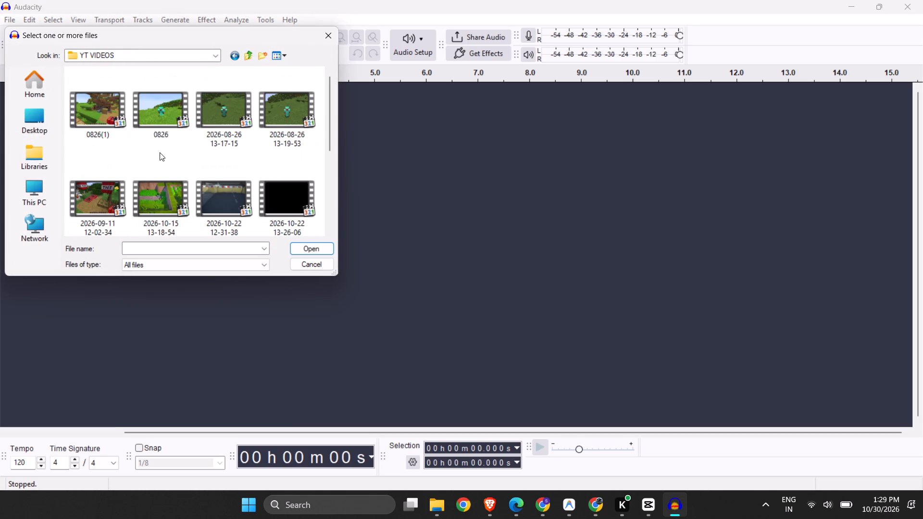
{"action": "scroll", "coordinate": [160, 152], "scroll_direction": "down", "scroll_amount": 3}
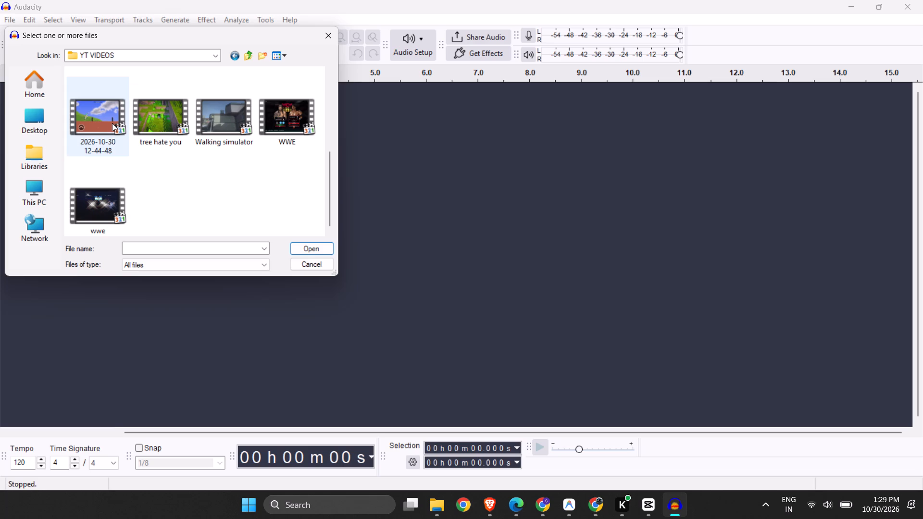
{"action": "left_click", "coordinate": [111, 123]}
{"action": "left_click", "coordinate": [305, 247]}
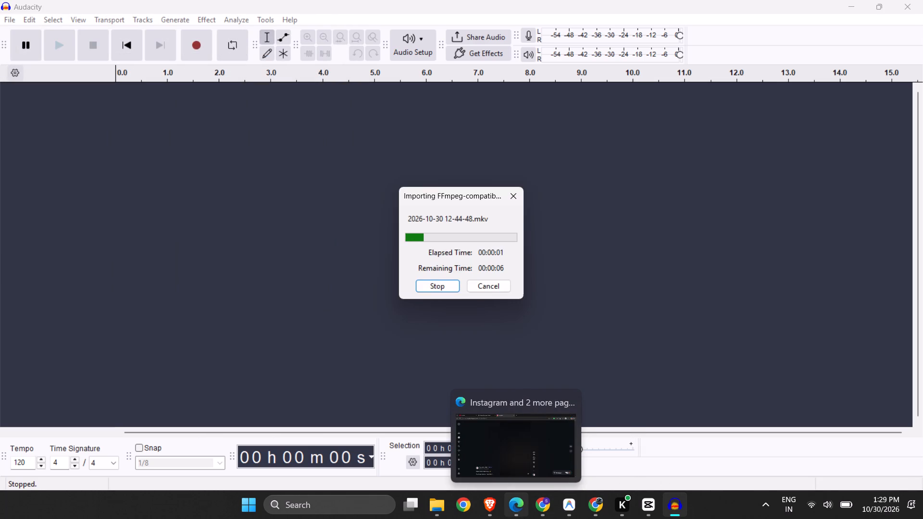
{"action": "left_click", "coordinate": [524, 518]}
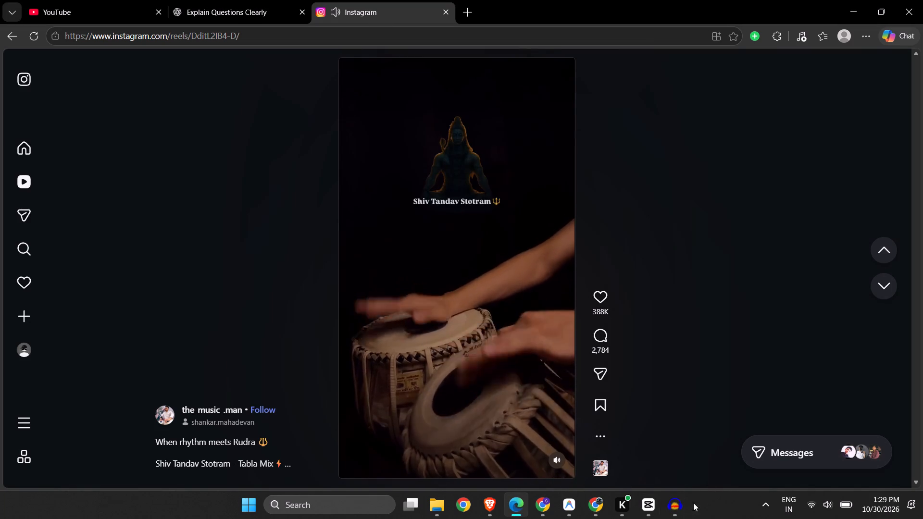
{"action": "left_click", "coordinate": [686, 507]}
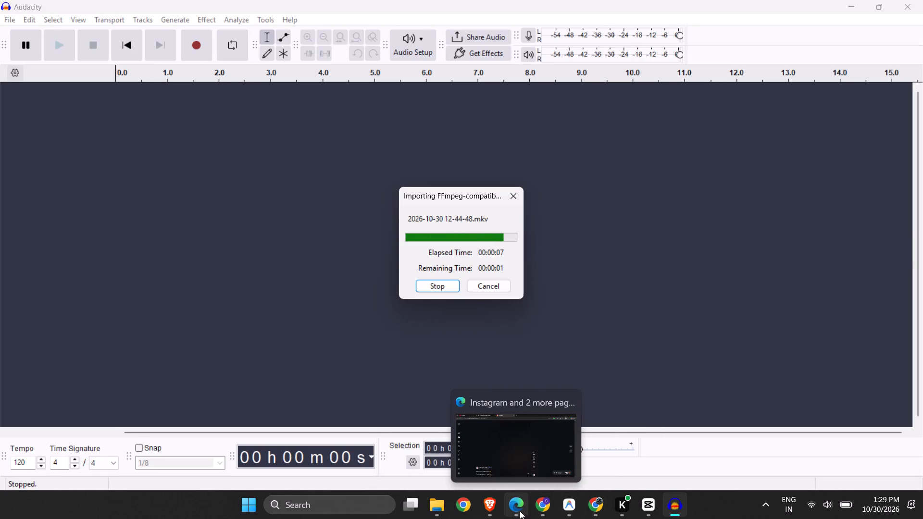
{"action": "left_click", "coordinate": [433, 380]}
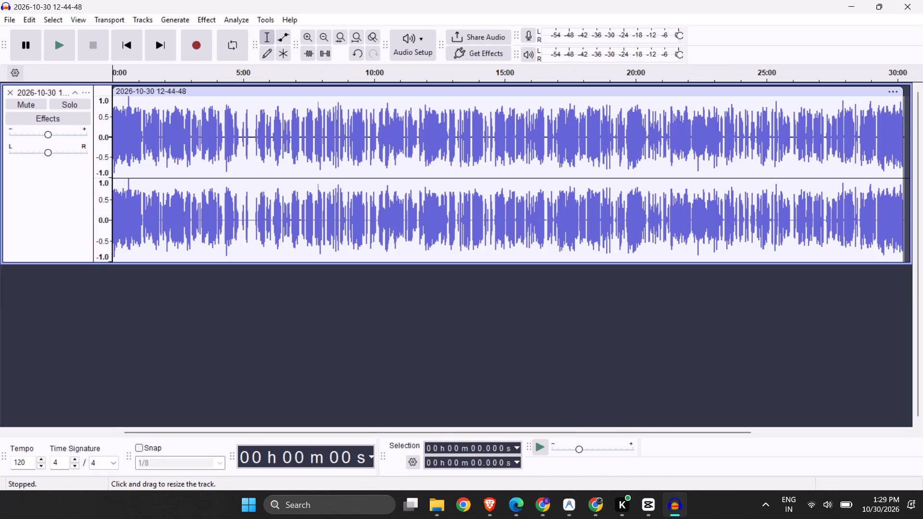
Place the cursor in the quiet gap at about 5 min 11 s of the imported track to examine its waveform.
{"action": "left_click", "coordinate": [248, 248]}
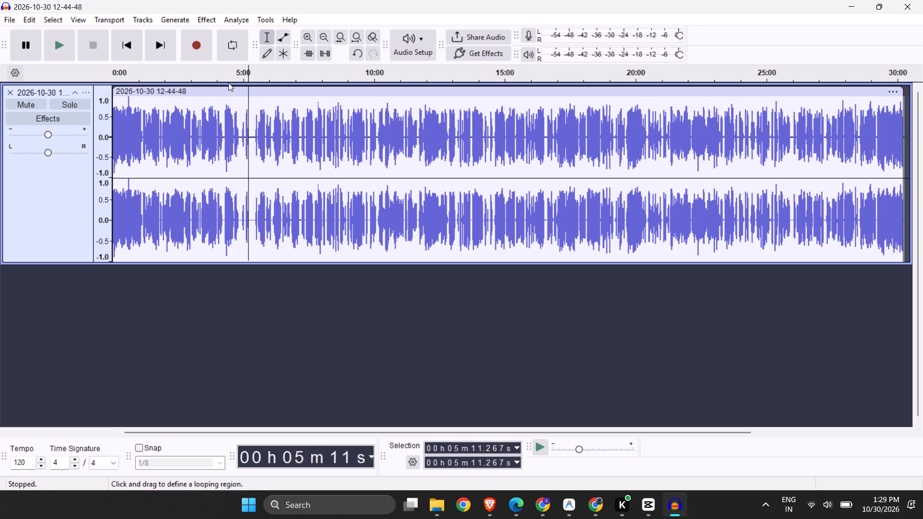
{"action": "scroll", "coordinate": [285, 168], "scroll_direction": "up", "scroll_amount": 6, "text": "ctrl"}
{"action": "scroll", "coordinate": [285, 168], "scroll_direction": "right", "scroll_amount": 7}
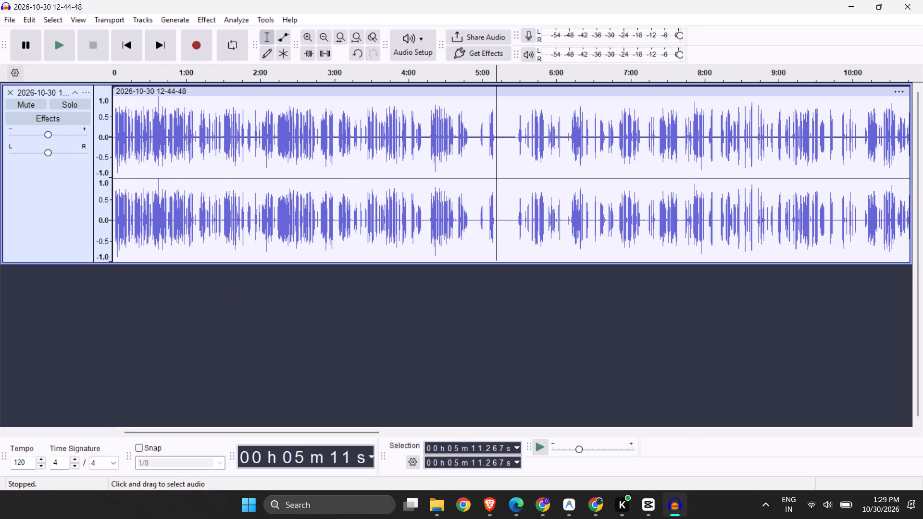
{"action": "left_click", "coordinate": [26, 38]}
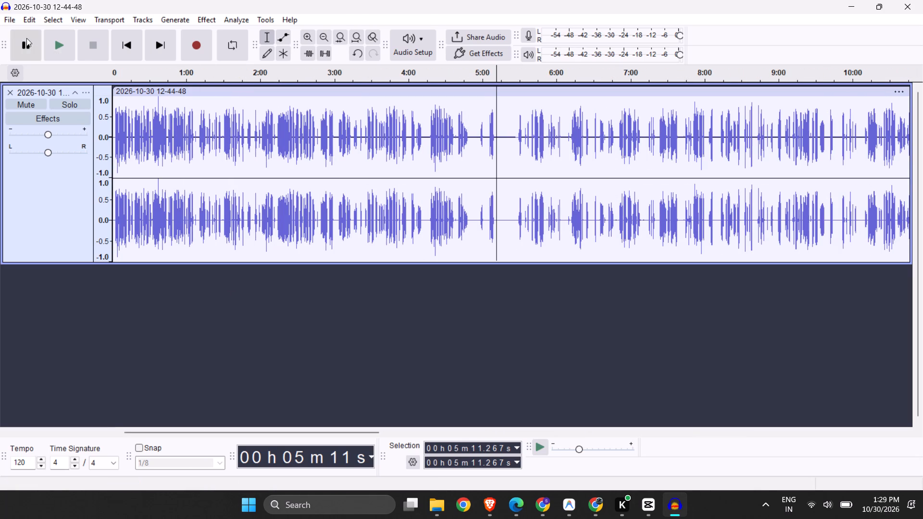
Listen to the quiet stretch of the recording from about 5:11 and pause at about 5:37.
{"action": "left_click", "coordinate": [56, 52]}
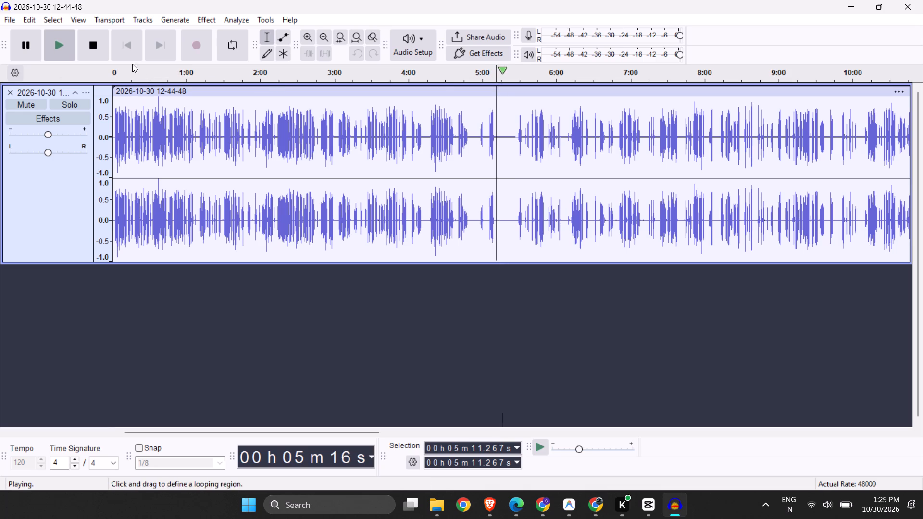
{"action": "left_click", "coordinate": [516, 83]}
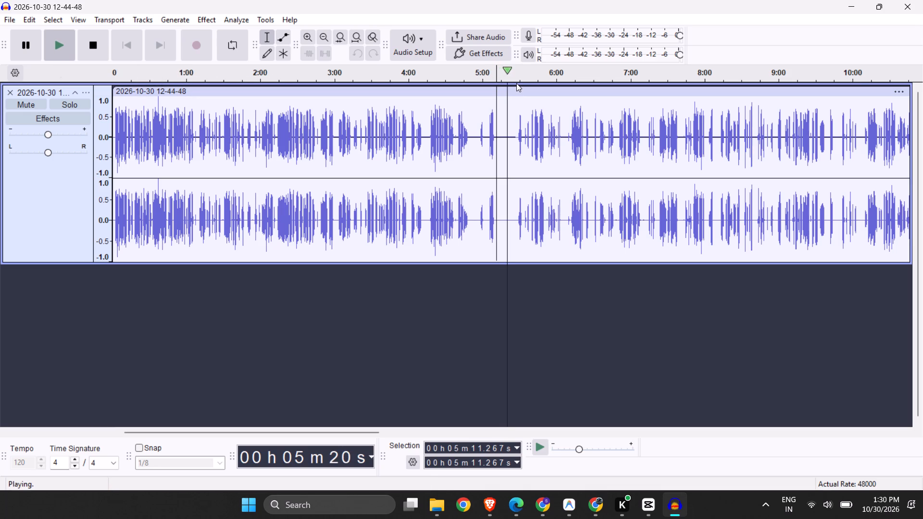
{"action": "scroll", "coordinate": [516, 83], "scroll_direction": "down", "scroll_amount": 3, "text": "ctrl"}
{"action": "scroll", "coordinate": [516, 83], "scroll_direction": "up", "scroll_amount": 7, "text": "ctrl"}
{"action": "scroll", "coordinate": [516, 83], "scroll_direction": "down", "scroll_amount": 2, "text": "ctrl"}
{"action": "scroll", "coordinate": [516, 83], "scroll_direction": "left", "scroll_amount": 1}
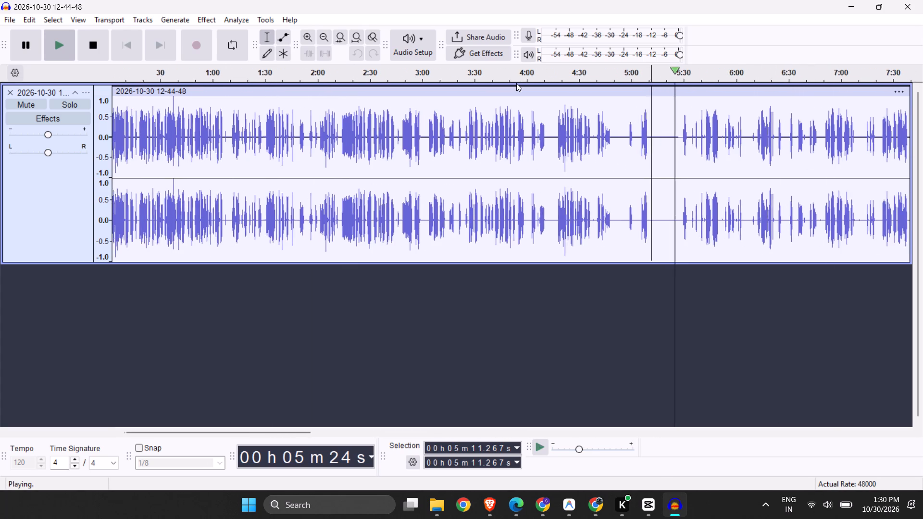
{"action": "scroll", "coordinate": [516, 83], "scroll_direction": "left", "scroll_amount": 1}
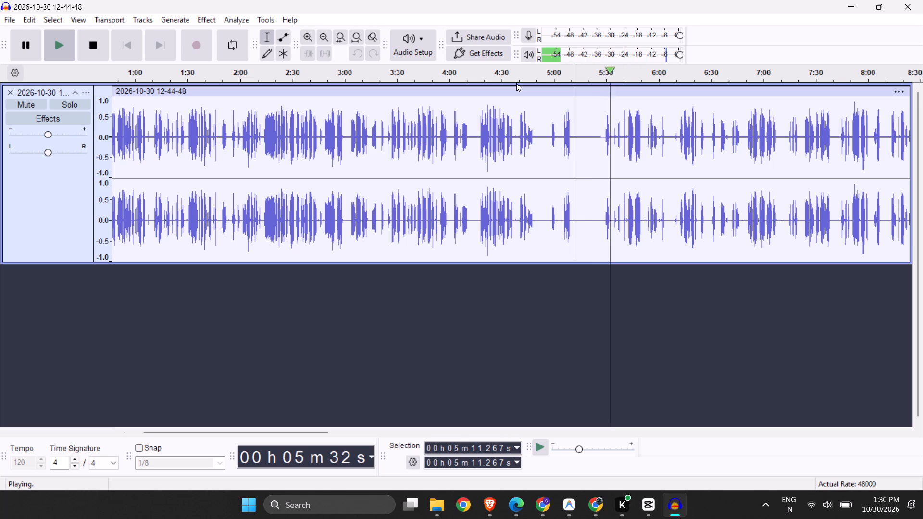
{"action": "left_click", "coordinate": [34, 49]}
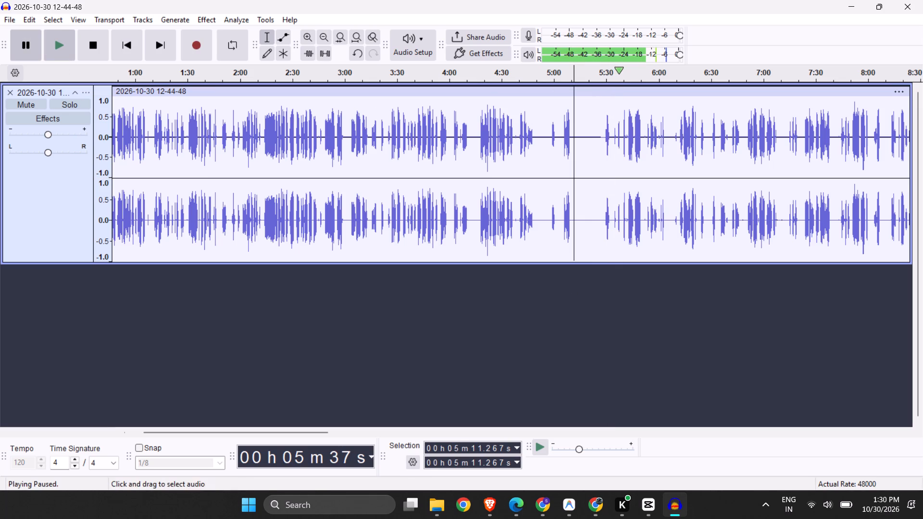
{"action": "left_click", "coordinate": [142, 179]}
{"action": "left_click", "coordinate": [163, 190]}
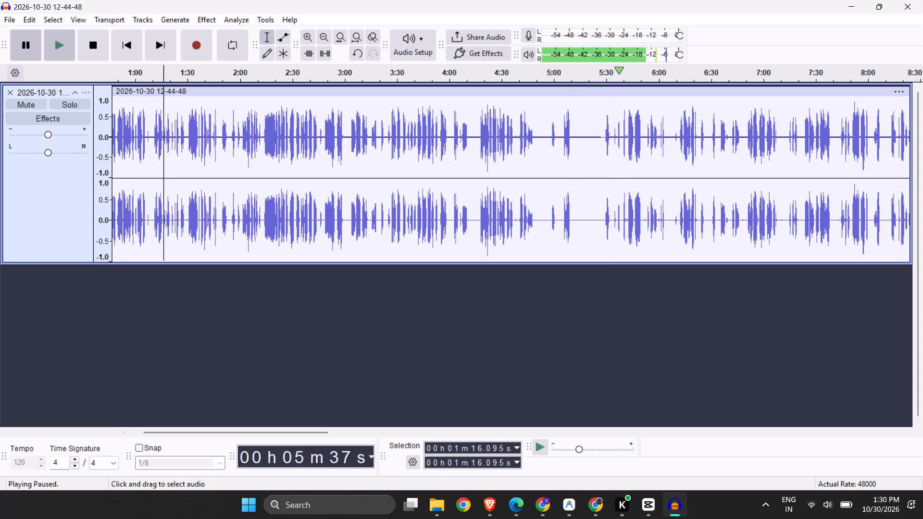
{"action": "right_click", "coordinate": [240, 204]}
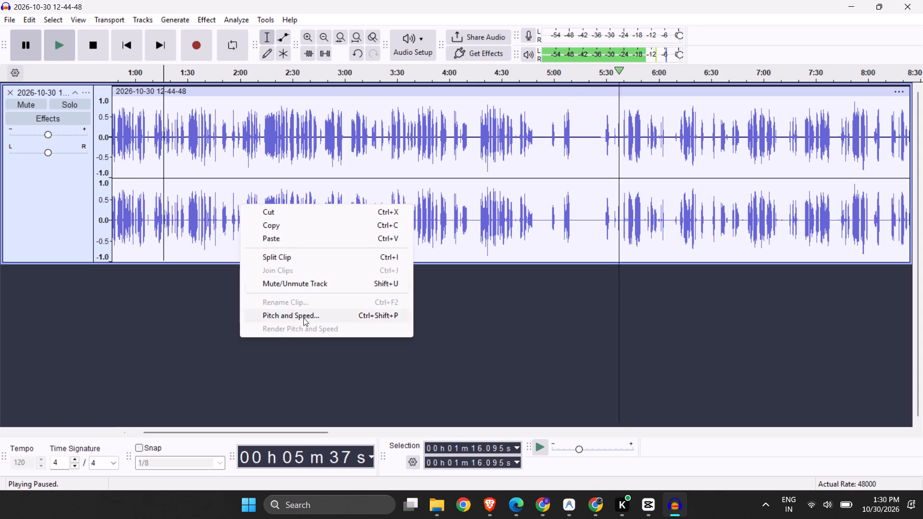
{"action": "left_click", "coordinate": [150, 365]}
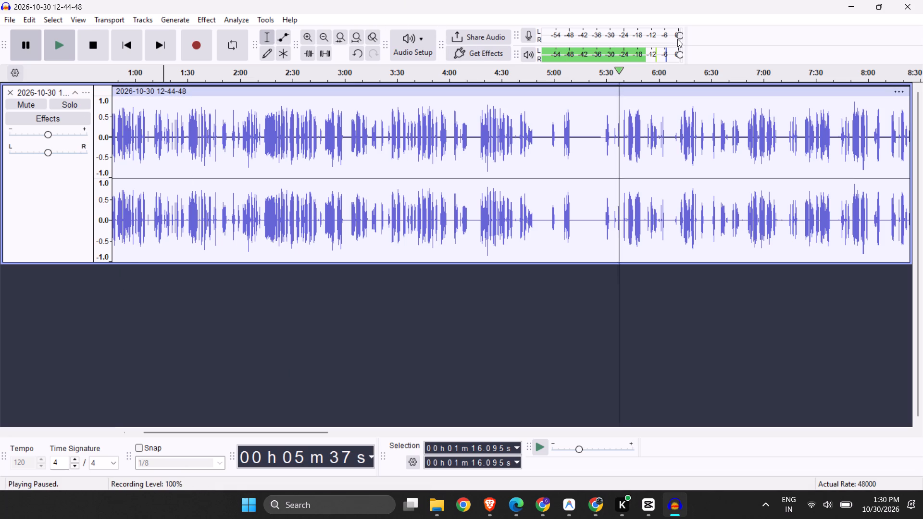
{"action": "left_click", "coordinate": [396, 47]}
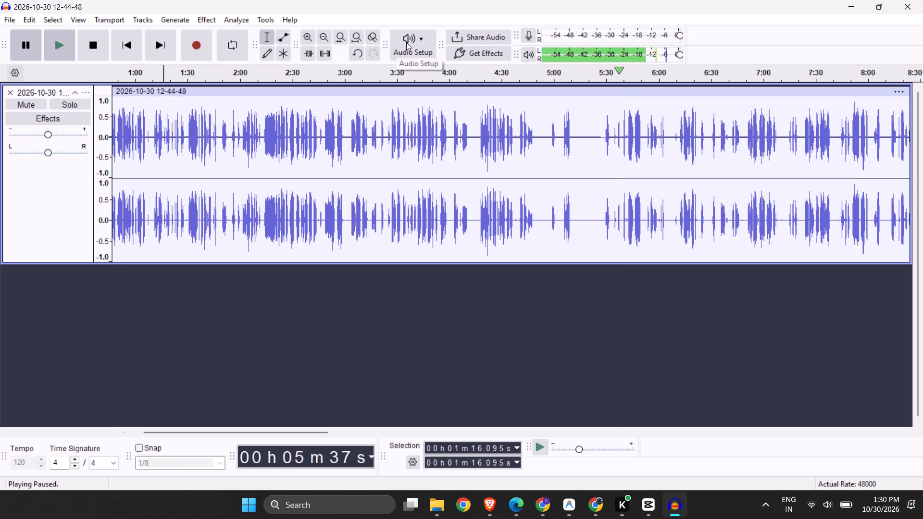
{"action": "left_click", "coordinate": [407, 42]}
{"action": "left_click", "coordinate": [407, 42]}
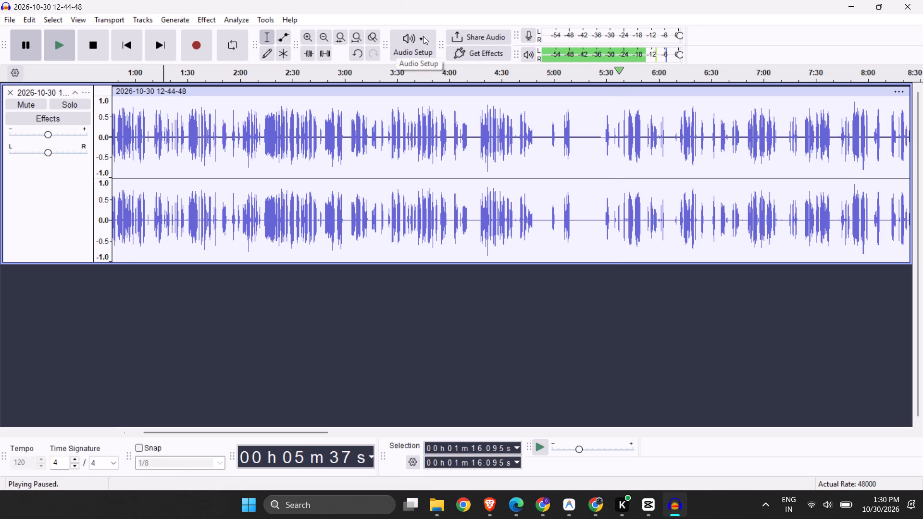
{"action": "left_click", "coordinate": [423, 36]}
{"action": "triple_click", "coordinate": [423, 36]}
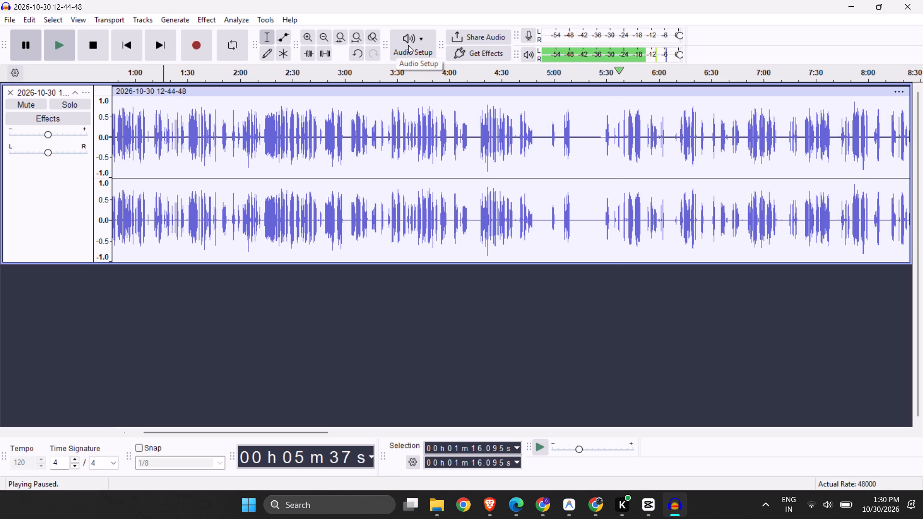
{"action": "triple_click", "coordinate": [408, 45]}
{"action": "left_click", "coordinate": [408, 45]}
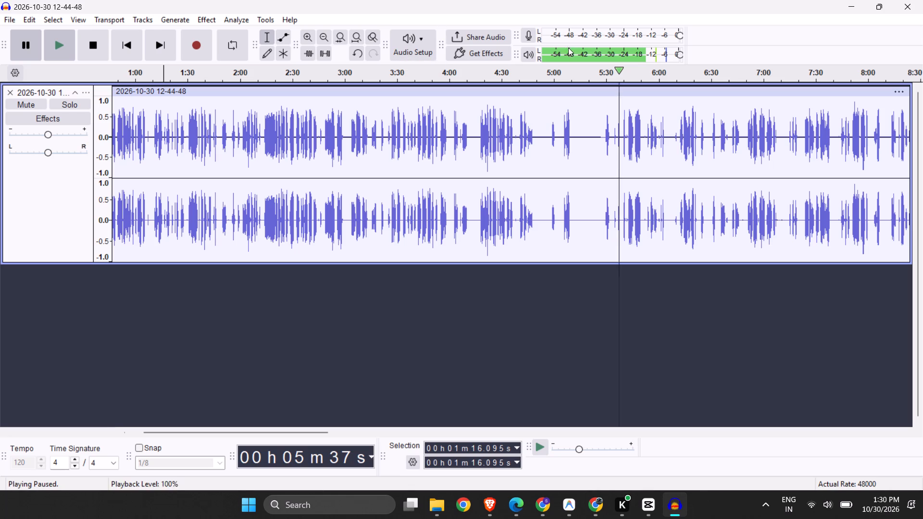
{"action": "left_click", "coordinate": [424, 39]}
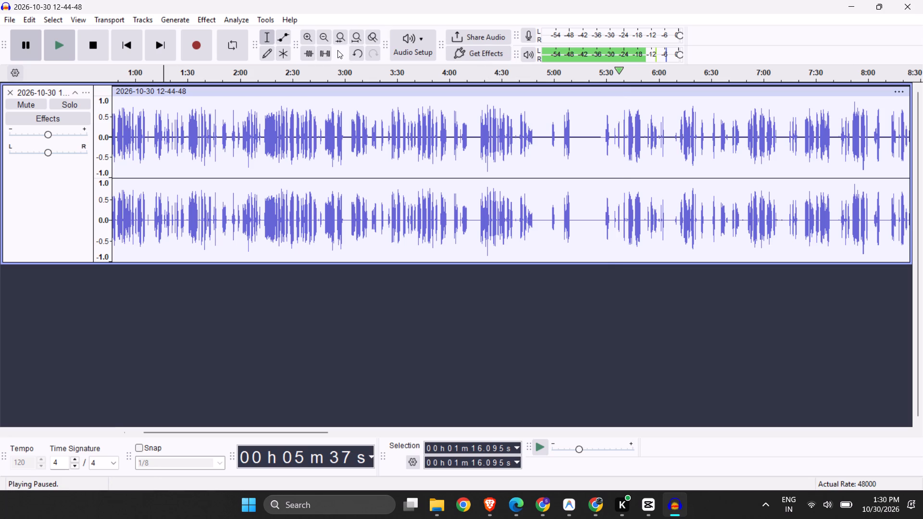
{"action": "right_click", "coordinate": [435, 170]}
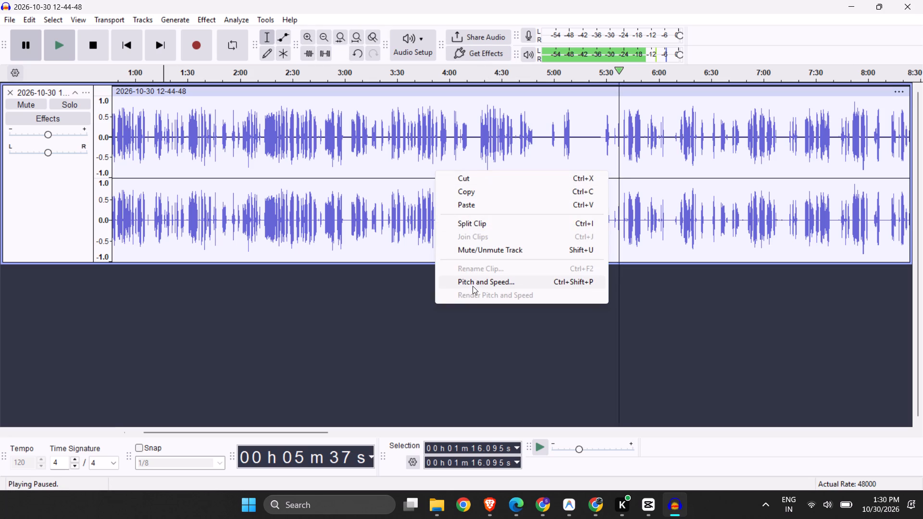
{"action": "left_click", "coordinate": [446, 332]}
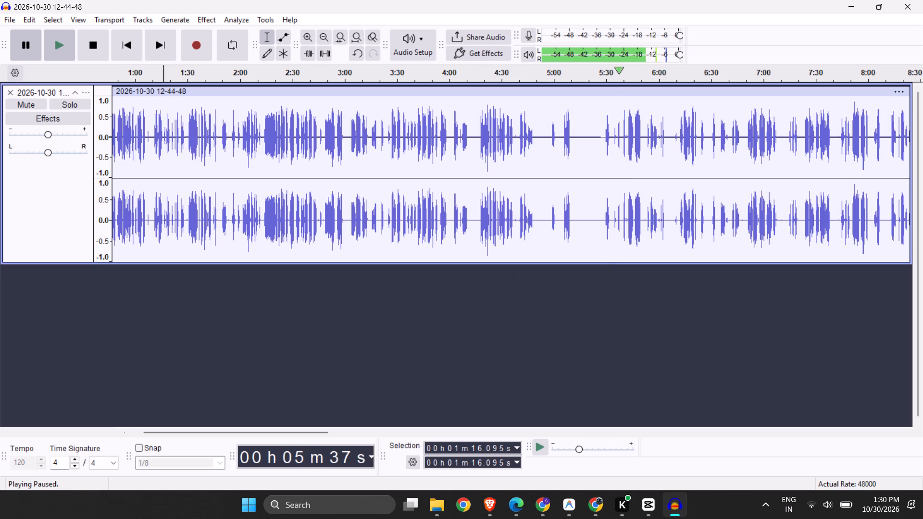
{"action": "left_click", "coordinate": [12, 89]}
{"action": "left_click", "coordinate": [7, 23]}
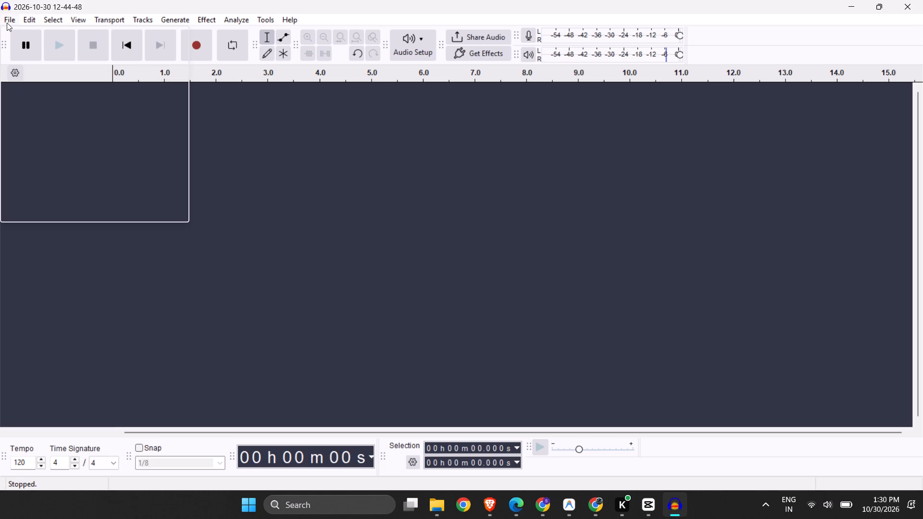
{"action": "left_click", "coordinate": [61, 163]}
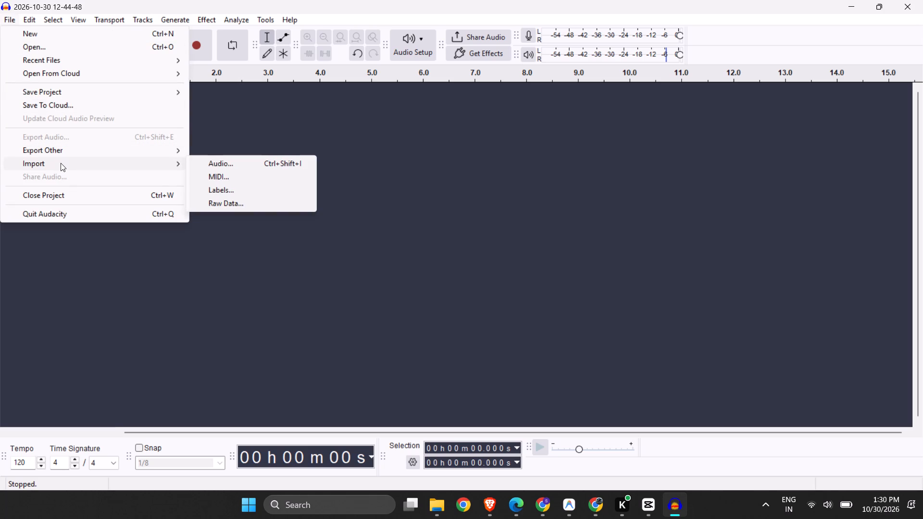
{"action": "left_click", "coordinate": [222, 163]}
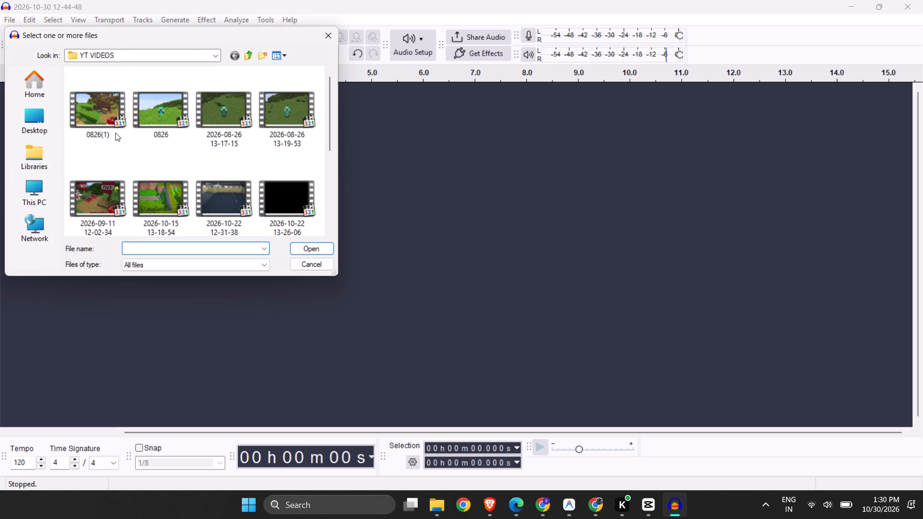
{"action": "scroll", "coordinate": [115, 133], "scroll_direction": "down", "scroll_amount": 2}
{"action": "left_click", "coordinate": [95, 175]}
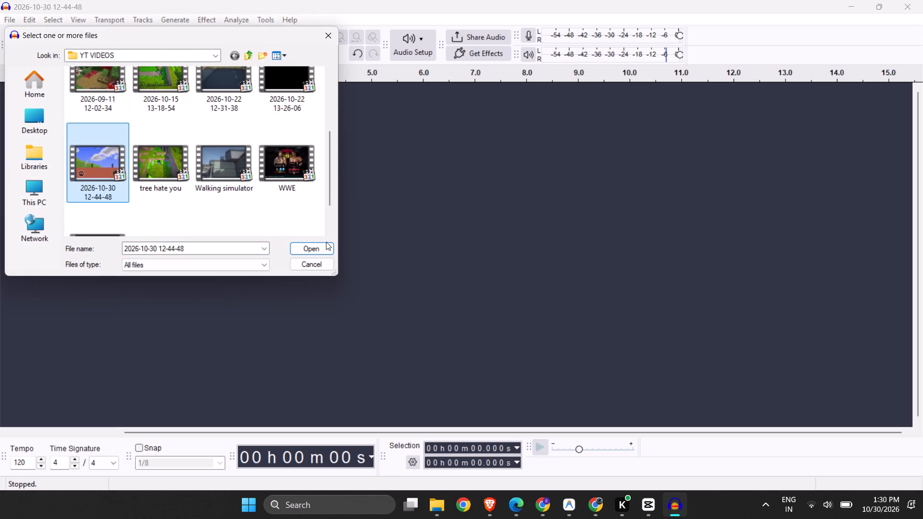
{"action": "left_click", "coordinate": [325, 244]}
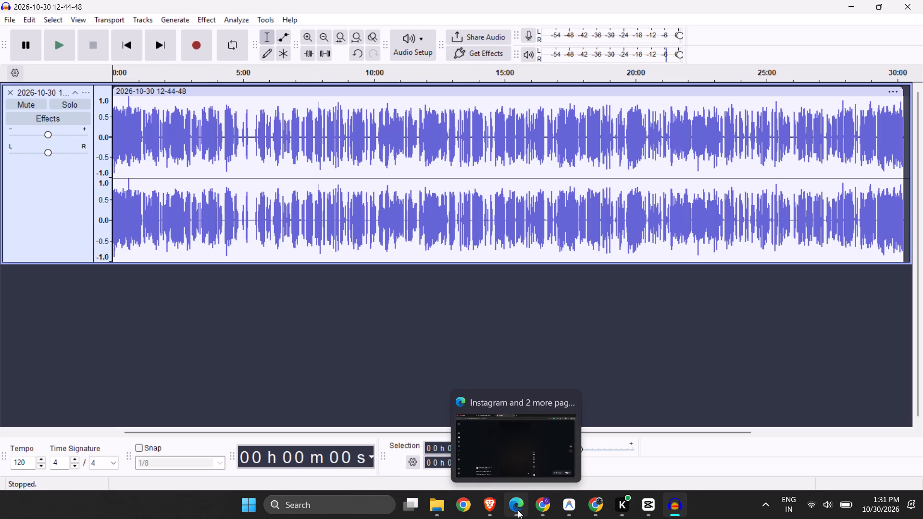
Select the silent stretch of the recording from about 5:10.8 to 5:26.8 as the noise sample.
{"action": "left_click", "coordinate": [256, 293]}
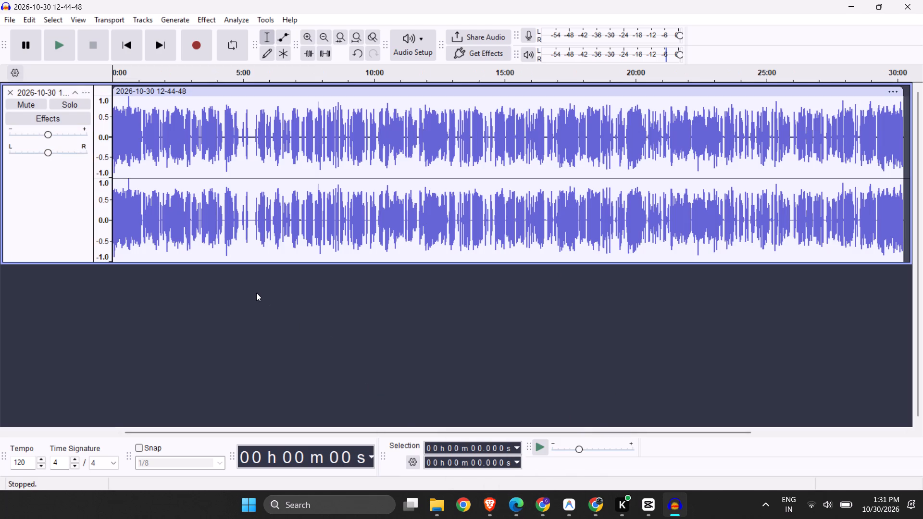
{"action": "scroll", "coordinate": [256, 293], "scroll_direction": "up", "scroll_amount": 4, "text": "ctrl"}
{"action": "scroll", "coordinate": [256, 293], "scroll_direction": "right", "scroll_amount": 8}
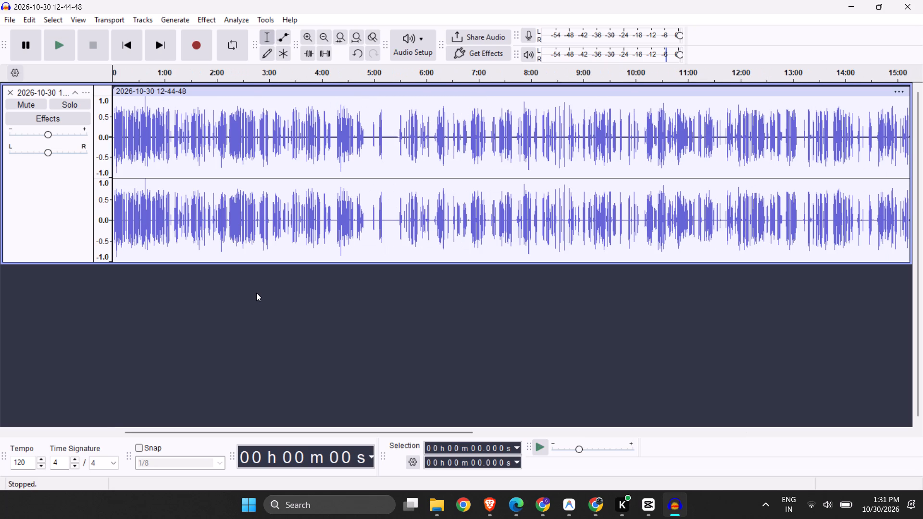
{"action": "scroll", "coordinate": [256, 293], "scroll_direction": "left", "scroll_amount": 10}
{"action": "scroll", "coordinate": [256, 293], "scroll_direction": "up", "scroll_amount": 1}
{"action": "scroll", "coordinate": [256, 293], "scroll_direction": "right", "scroll_amount": 4}
{"action": "scroll", "coordinate": [256, 293], "scroll_direction": "up", "scroll_amount": 1}
{"action": "scroll", "coordinate": [256, 293], "scroll_direction": "up", "scroll_amount": 1, "text": "ctrl"}
{"action": "scroll", "coordinate": [256, 293], "scroll_direction": "left", "scroll_amount": 1}
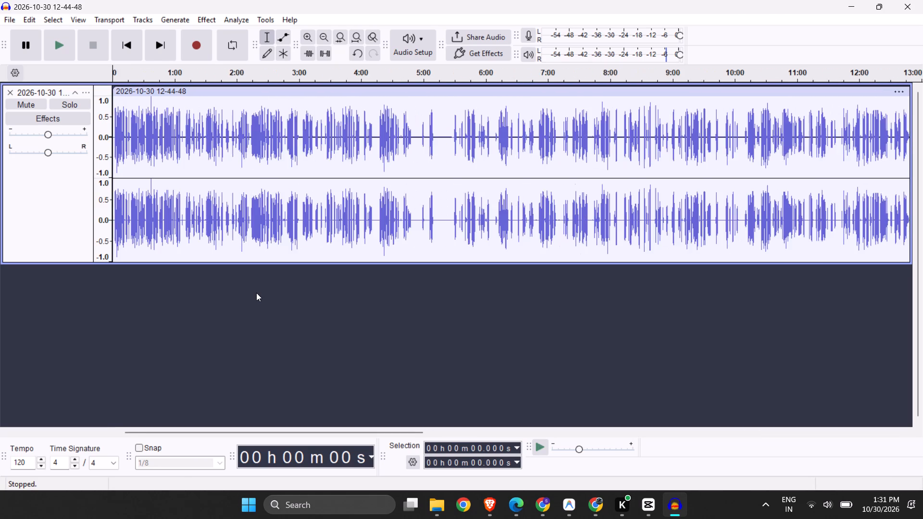
{"action": "scroll", "coordinate": [256, 293], "scroll_direction": "left", "scroll_amount": 2}
{"action": "scroll", "coordinate": [256, 293], "scroll_direction": "right", "scroll_amount": 5}
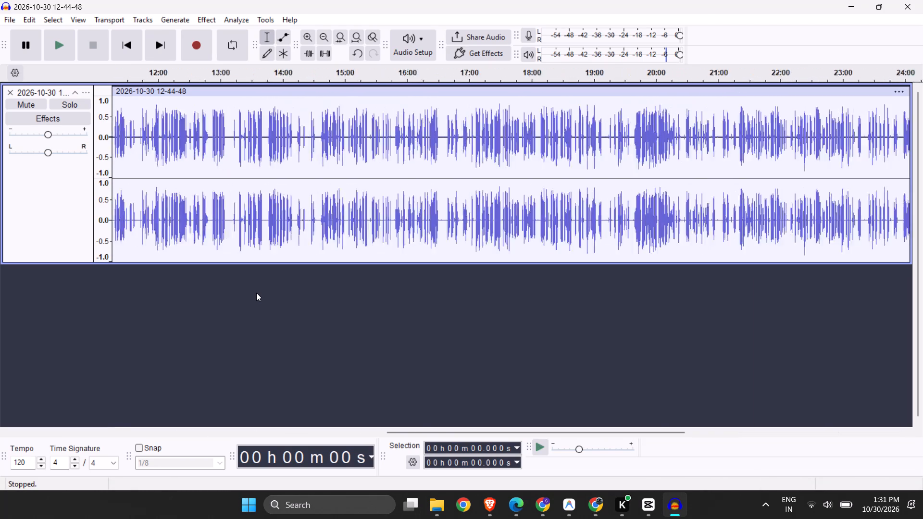
{"action": "scroll", "coordinate": [256, 293], "scroll_direction": "right", "scroll_amount": 8}
{"action": "scroll", "coordinate": [256, 293], "scroll_direction": "up", "scroll_amount": 2, "text": "ctrl"}
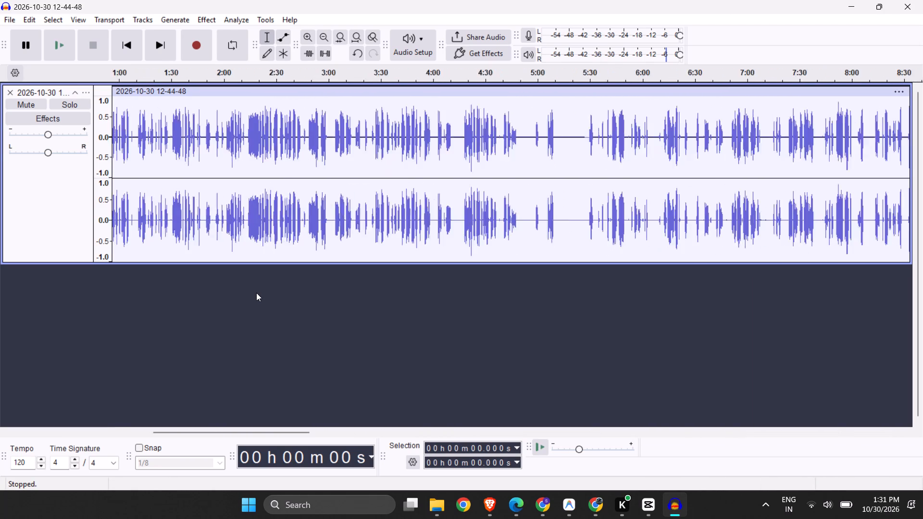
{"action": "scroll", "coordinate": [256, 293], "scroll_direction": "up", "scroll_amount": 4, "text": "ctrl"}
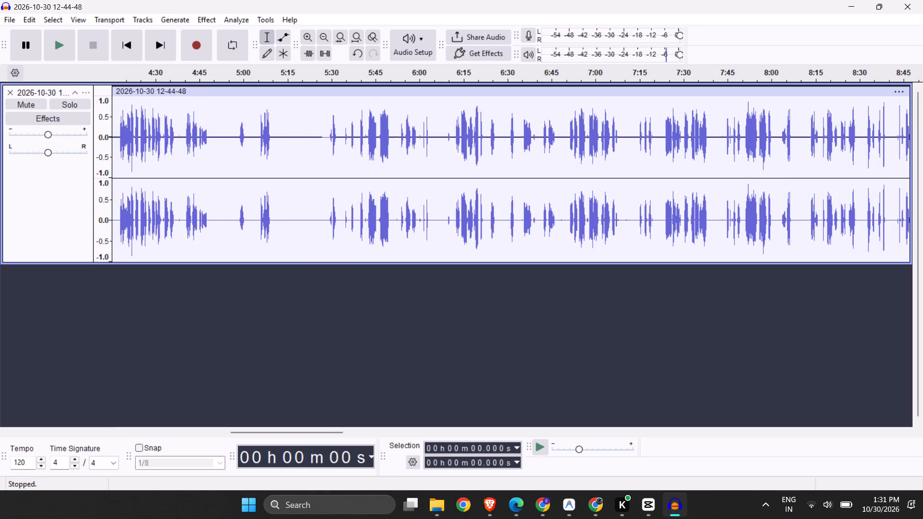
{"action": "left_click", "coordinate": [275, 104]}
{"action": "left_click_drag", "start_coordinate": [276, 100], "coordinate": [322, 122]}
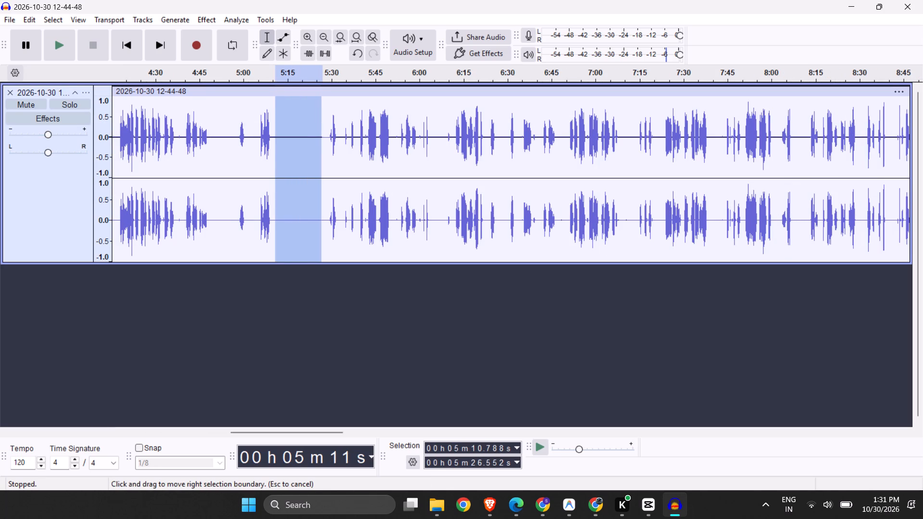
{"action": "left_click_drag", "start_coordinate": [322, 122], "coordinate": [322, 124]}
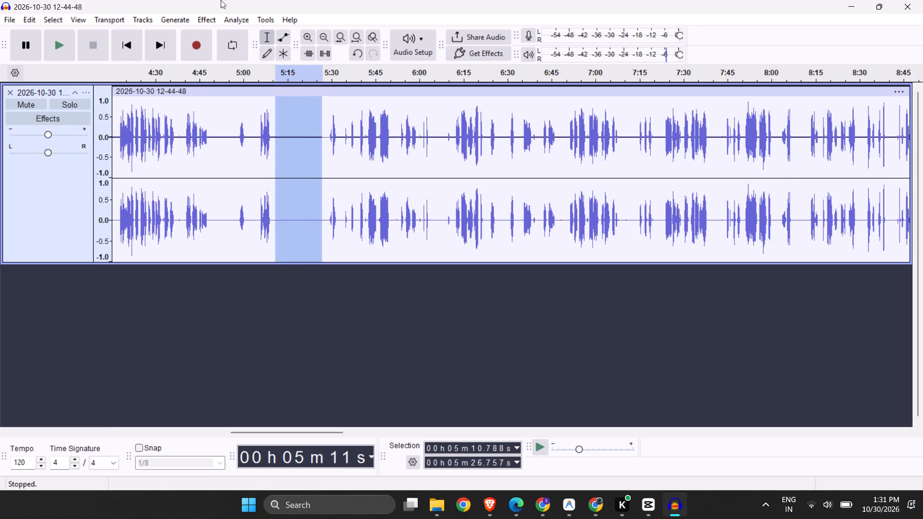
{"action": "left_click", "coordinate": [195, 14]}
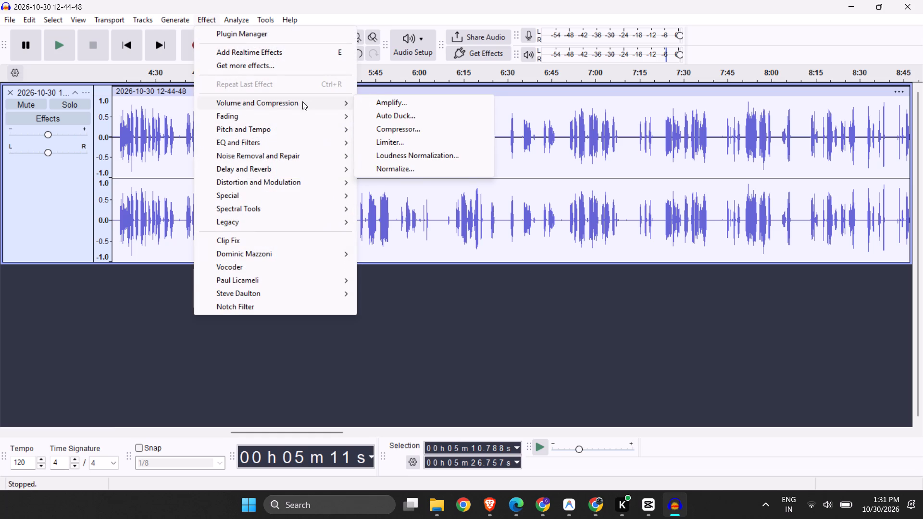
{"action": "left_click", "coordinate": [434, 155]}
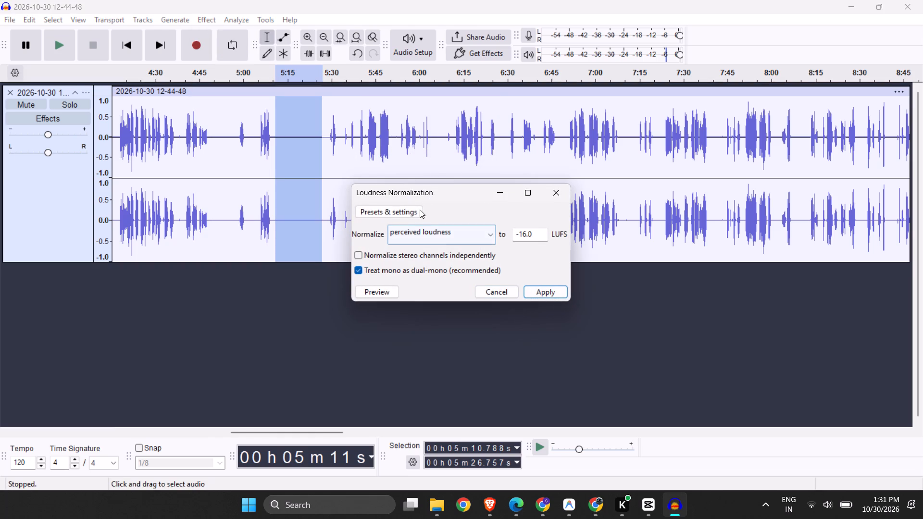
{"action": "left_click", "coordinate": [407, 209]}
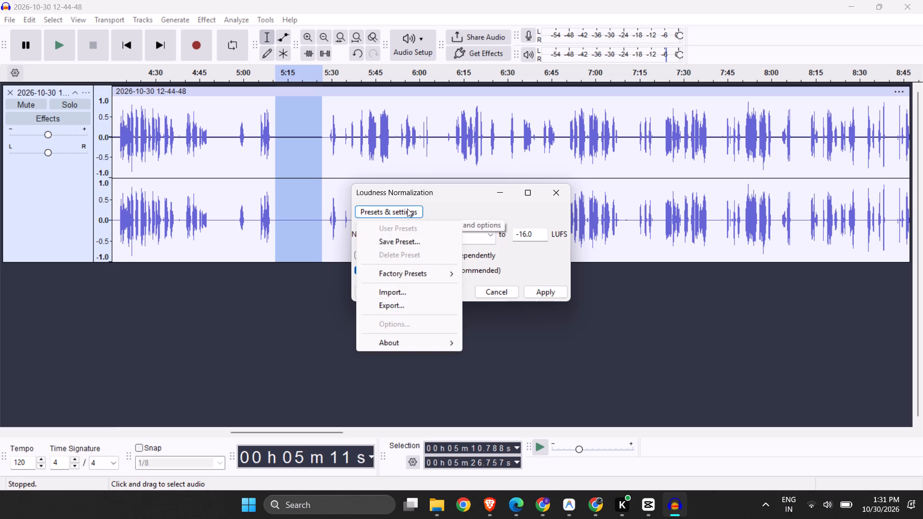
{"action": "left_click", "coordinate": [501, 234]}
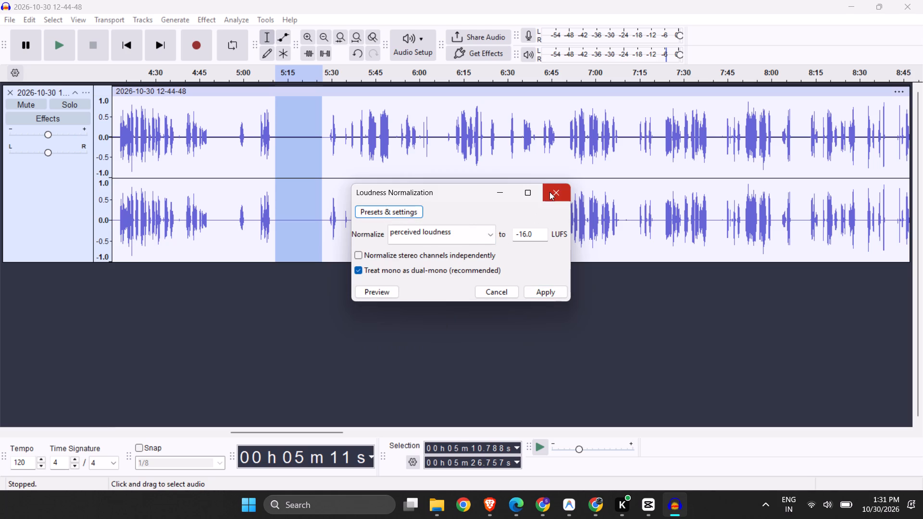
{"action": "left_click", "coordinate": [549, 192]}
Capture a noise profile from the selected silent stretch with the Noise Reduction effect.
{"action": "left_click", "coordinate": [208, 17]}
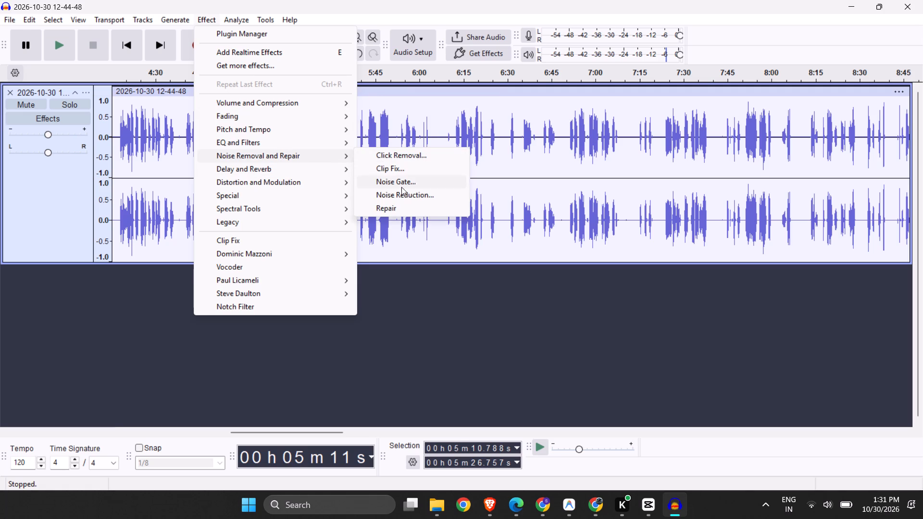
{"action": "left_click", "coordinate": [407, 199]}
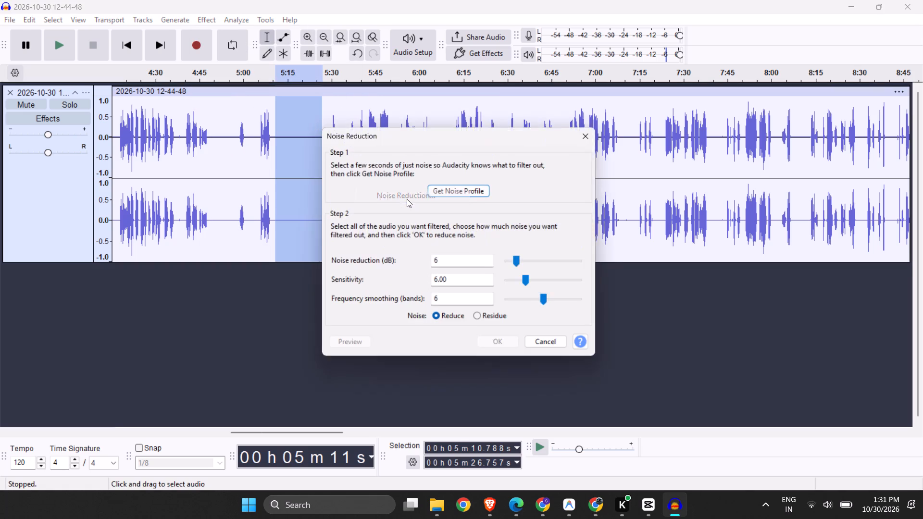
{"action": "left_click", "coordinate": [478, 191]}
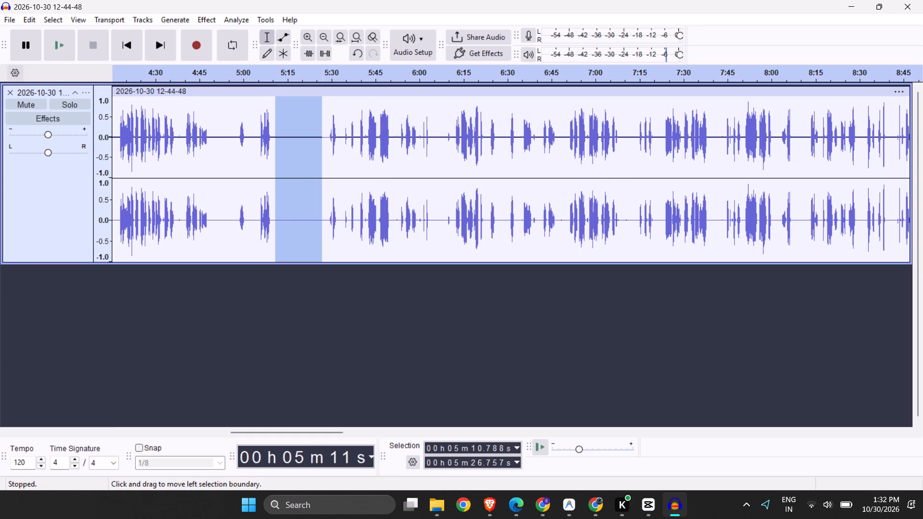
Select the whole recording and apply Noise Reduction to it with the existing settings.
{"action": "key", "text": "ctrl+a"}
{"action": "left_click", "coordinate": [204, 16]}
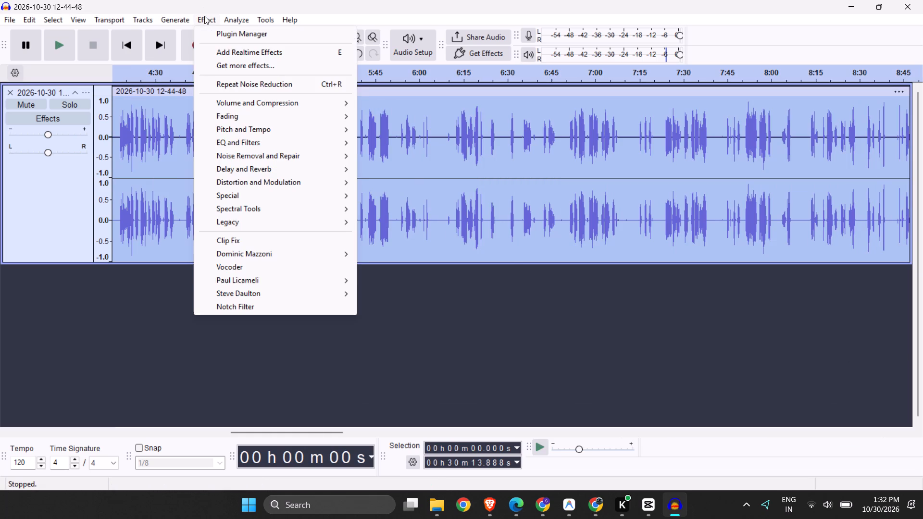
{"action": "left_click", "coordinate": [271, 83]}
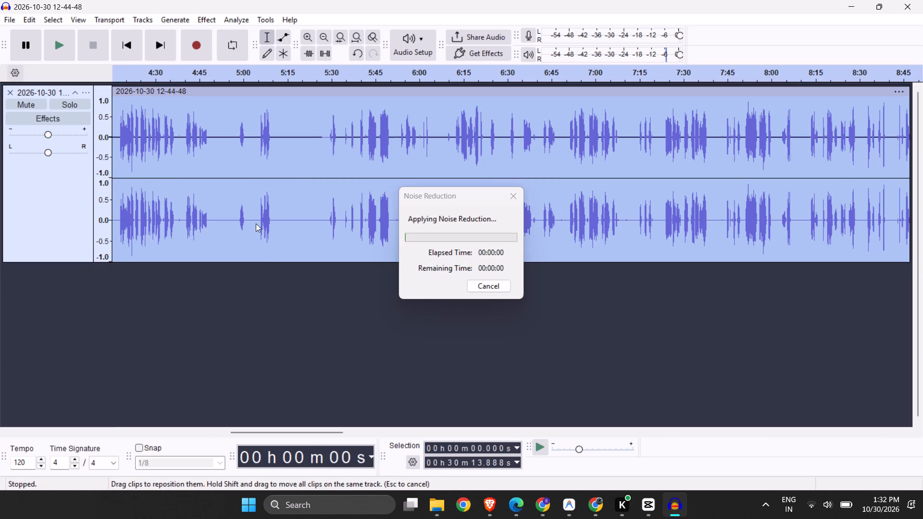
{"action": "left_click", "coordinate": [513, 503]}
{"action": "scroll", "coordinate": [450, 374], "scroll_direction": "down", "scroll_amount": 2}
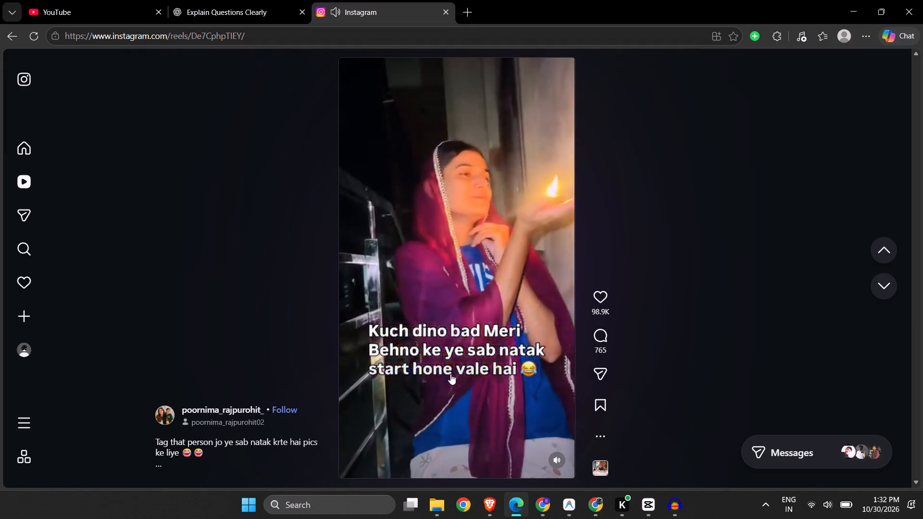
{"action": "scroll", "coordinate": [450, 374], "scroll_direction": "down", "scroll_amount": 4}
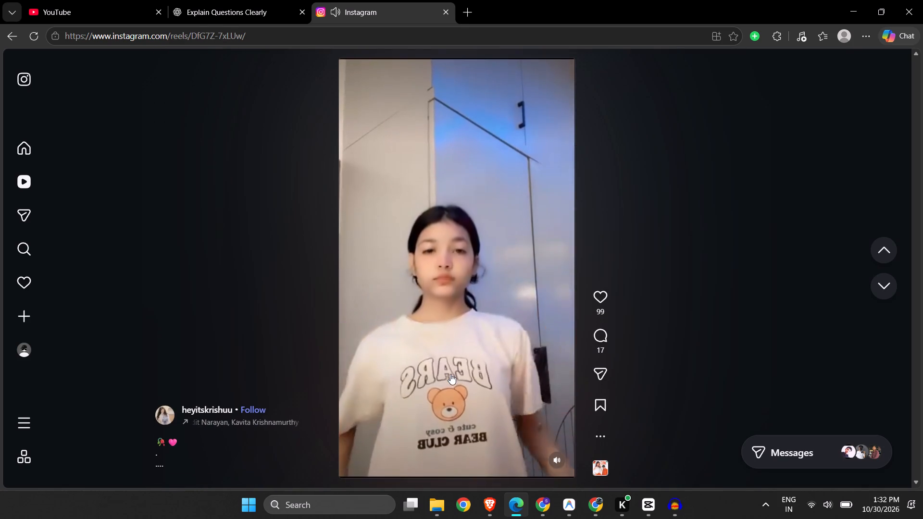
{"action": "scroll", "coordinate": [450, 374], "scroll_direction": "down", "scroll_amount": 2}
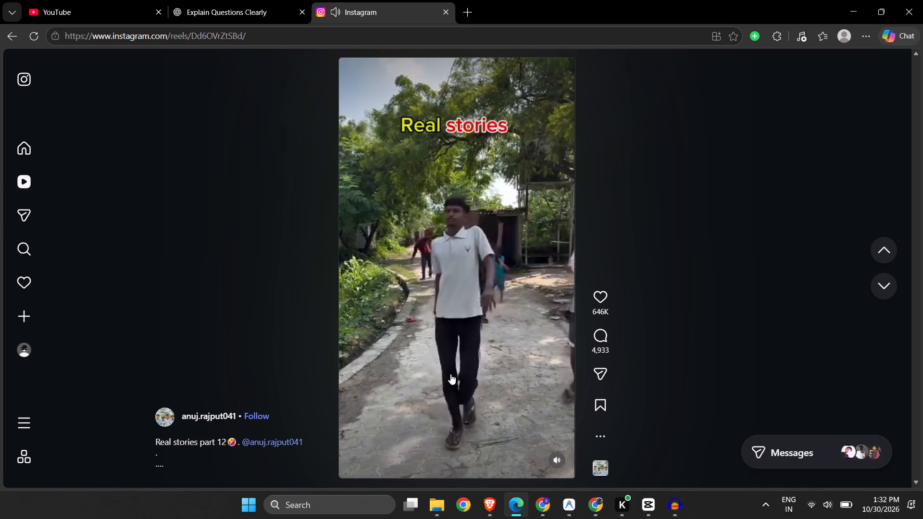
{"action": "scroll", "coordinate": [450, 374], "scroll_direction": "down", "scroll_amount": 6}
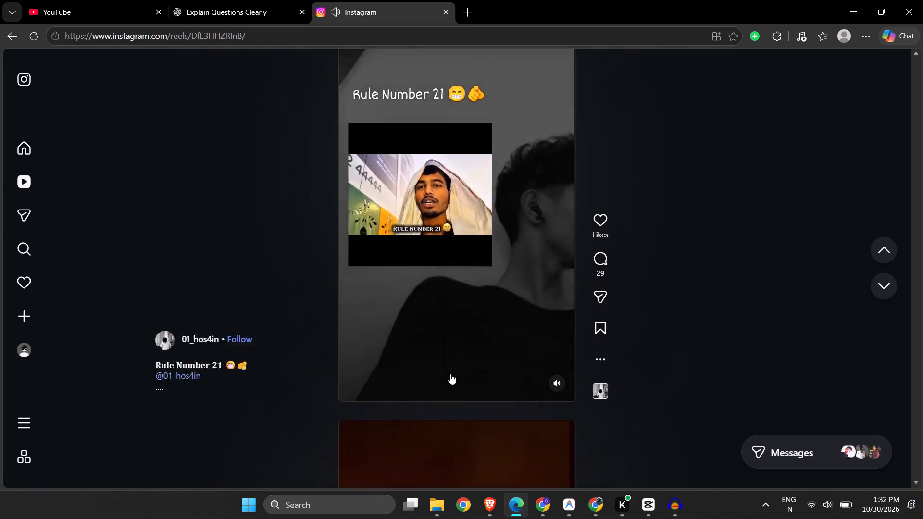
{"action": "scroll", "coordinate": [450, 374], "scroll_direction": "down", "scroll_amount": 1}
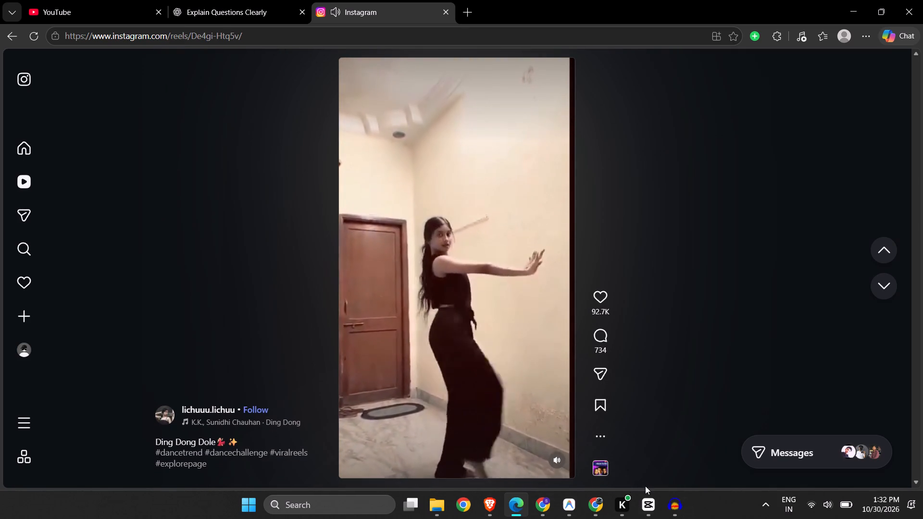
Return to Audacity, let Noise Reduction finish processing, and clear the audio selection.
{"action": "left_click", "coordinate": [672, 508]}
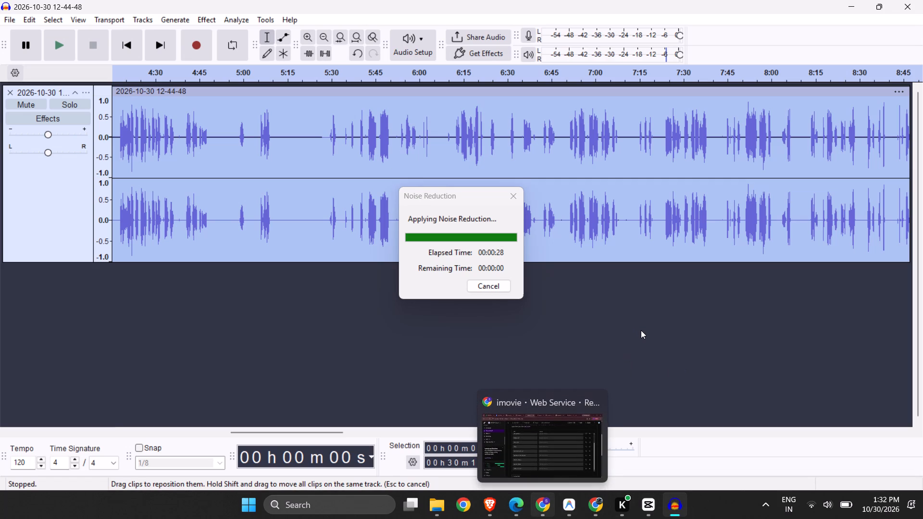
{"action": "left_click", "coordinate": [743, 371]}
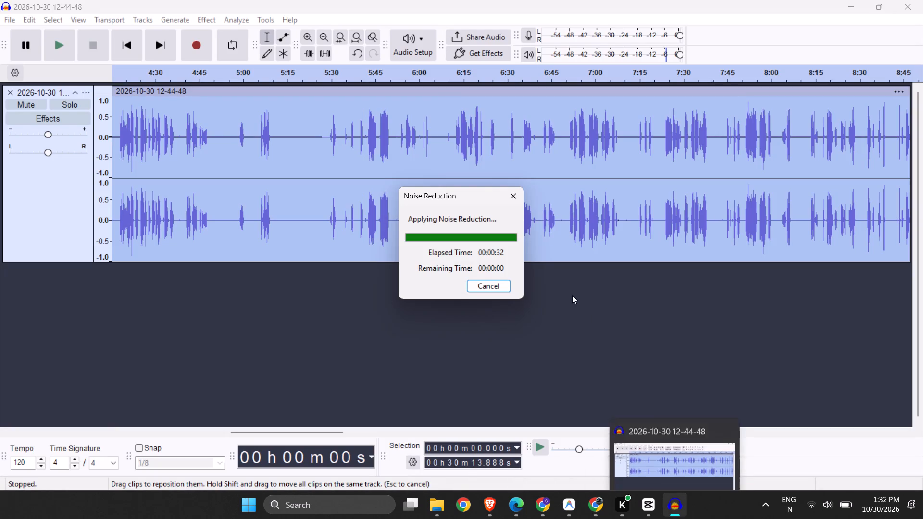
{"action": "left_click", "coordinate": [415, 352]}
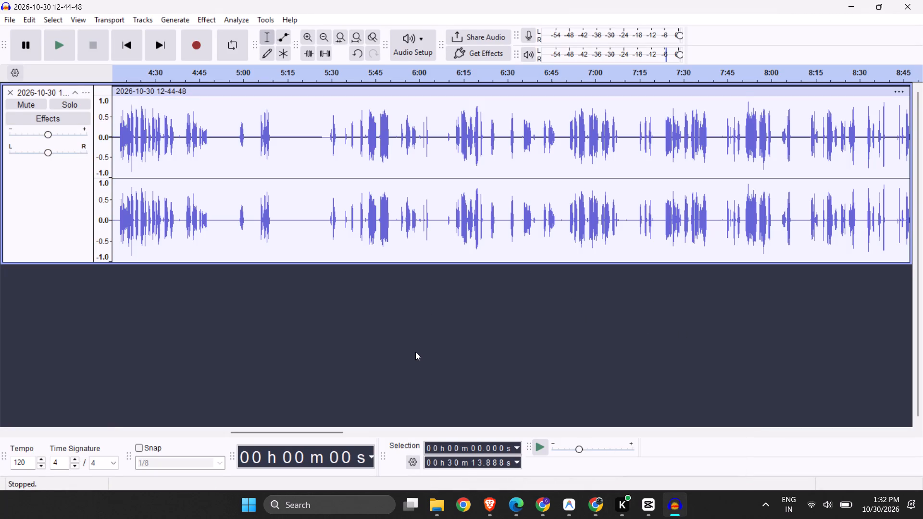
Listen to the noise-reduced recording from the start and pause at about 5 seconds.
{"action": "left_click", "coordinate": [69, 38]}
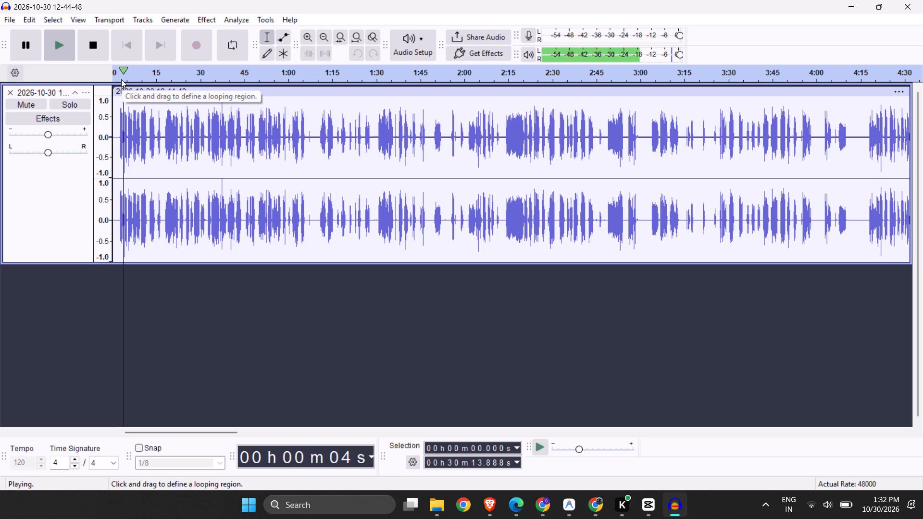
{"action": "left_click", "coordinate": [38, 39]}
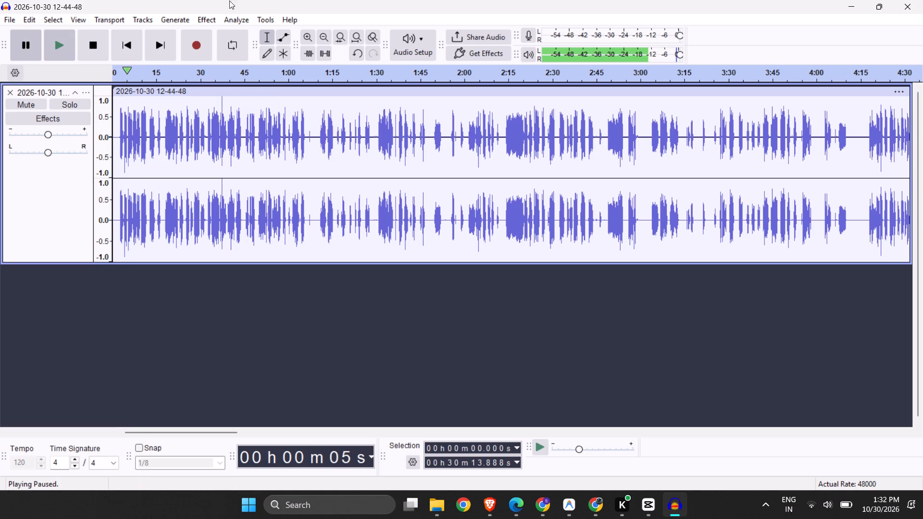
Export the entire project to the computer as a WAV file named wheels in the Documents\Audacity folder.
{"action": "left_click", "coordinate": [11, 21]}
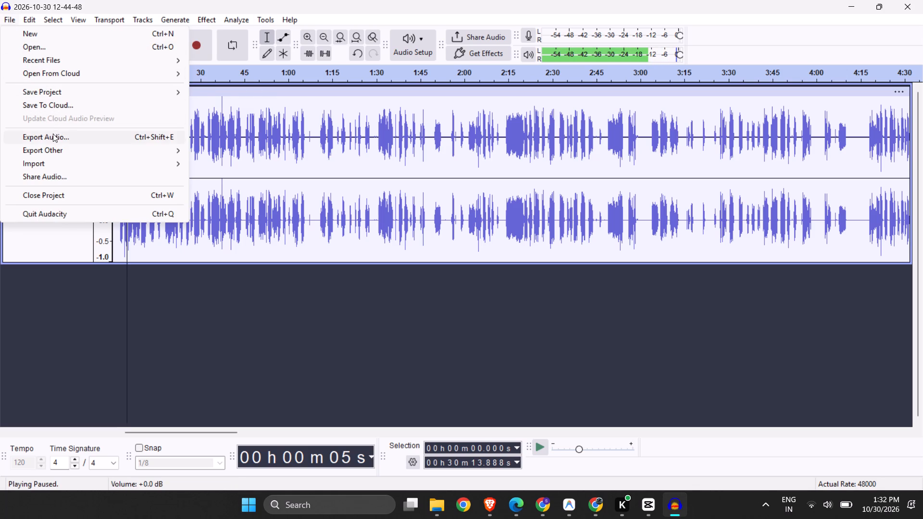
{"action": "left_click", "coordinate": [54, 137]}
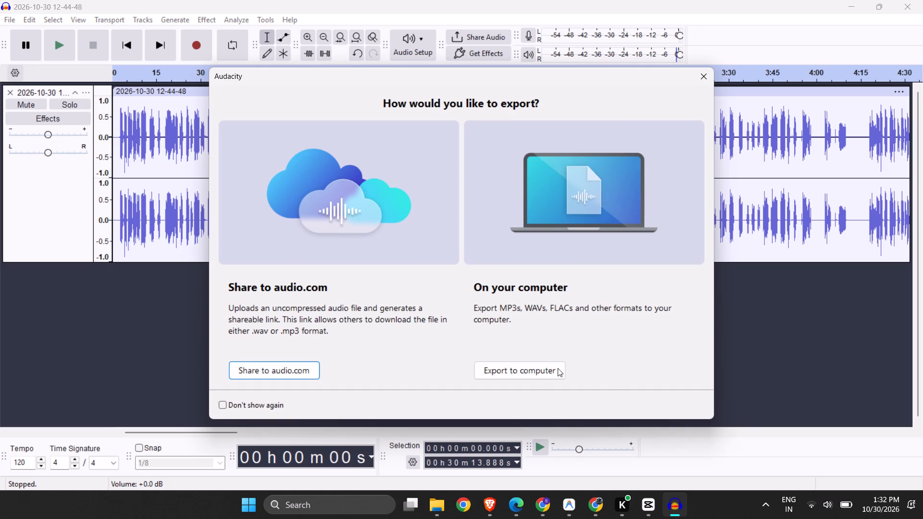
{"action": "left_click", "coordinate": [535, 375]}
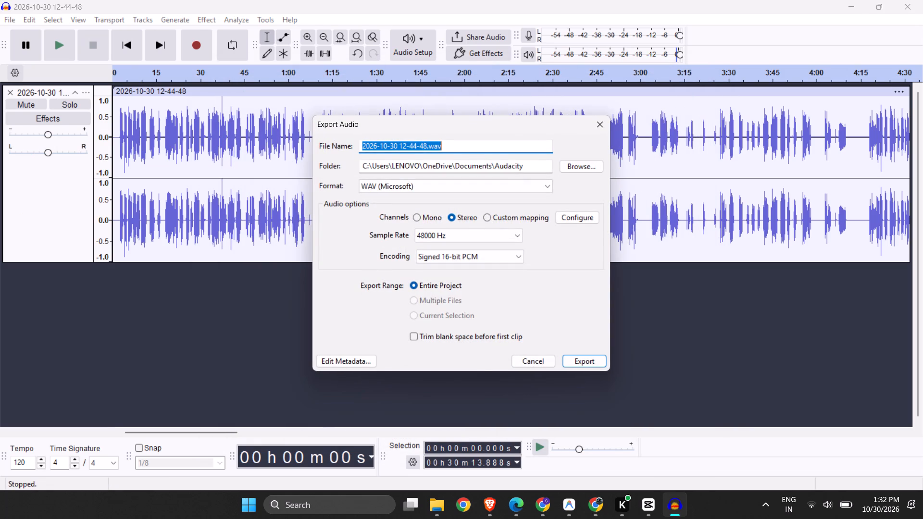
{"action": "left_click", "coordinate": [441, 144]}
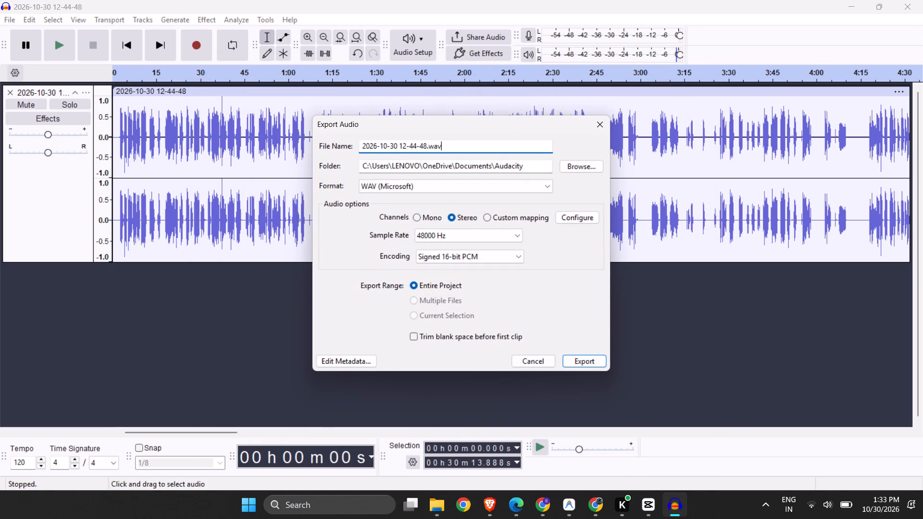
{"action": "key", "text": "BackSpace"}
{"action": "key", "text": "BackSpace"}
{"action": "key", "text": "BackSpace"}
{"action": "key", "text": "BackSpace"}
{"action": "key", "text": "BackSpace"}
{"action": "key", "text": "BackSpace"}
{"action": "key", "text": "BackSpace"}
{"action": "key", "text": "BackSpace"}
{"action": "key", "text": "BackSpace"}
{"action": "key", "text": "BackSpace"}
{"action": "key", "text": "BackSpace"}
{"action": "key", "text": "BackSpace"}
{"action": "key", "text": "BackSpace"}
{"action": "key", "text": "BackSpace"}
{"action": "key", "text": "BackSpace"}
{"action": "key", "text": "BackSpace"}
{"action": "key", "text": "BackSpace"}
{"action": "key", "text": "BackSpace"}
{"action": "key", "text": "BackSpace"}
{"action": "key", "text": "BackSpace"}
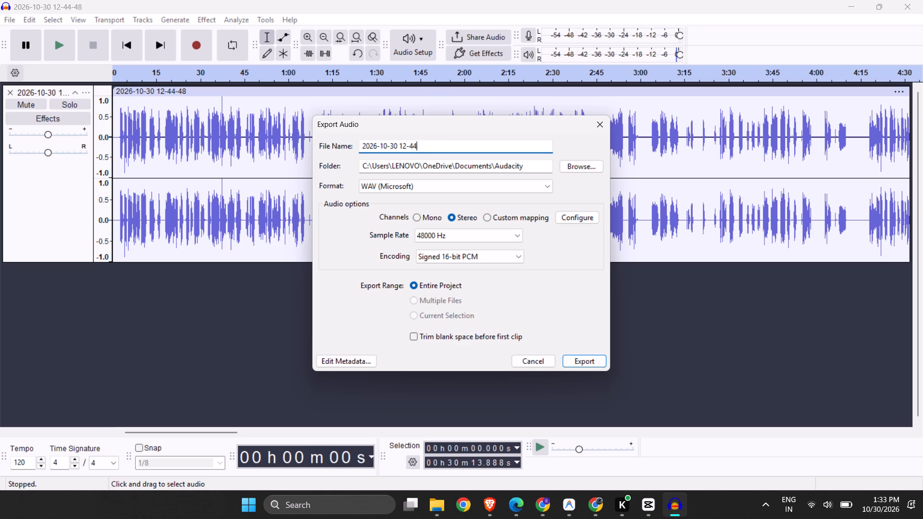
{"action": "type", "text": "wheels"}
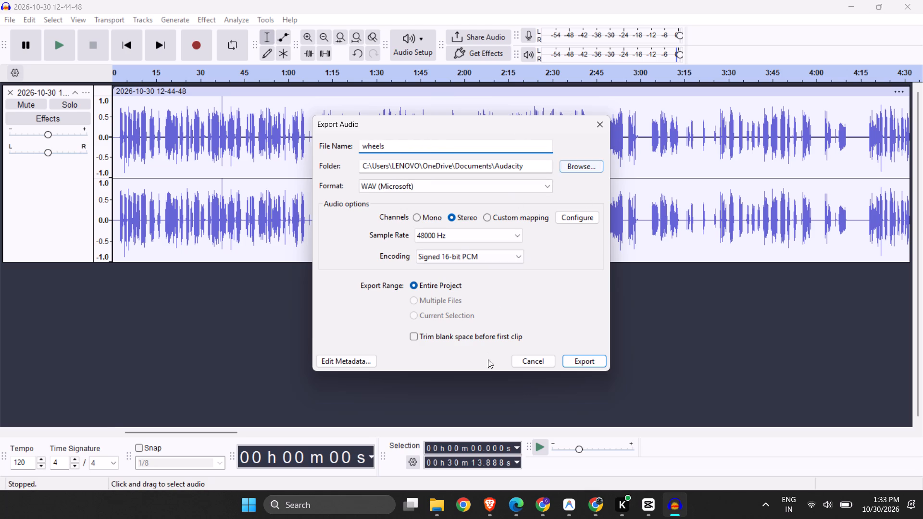
{"action": "left_click", "coordinate": [579, 360]}
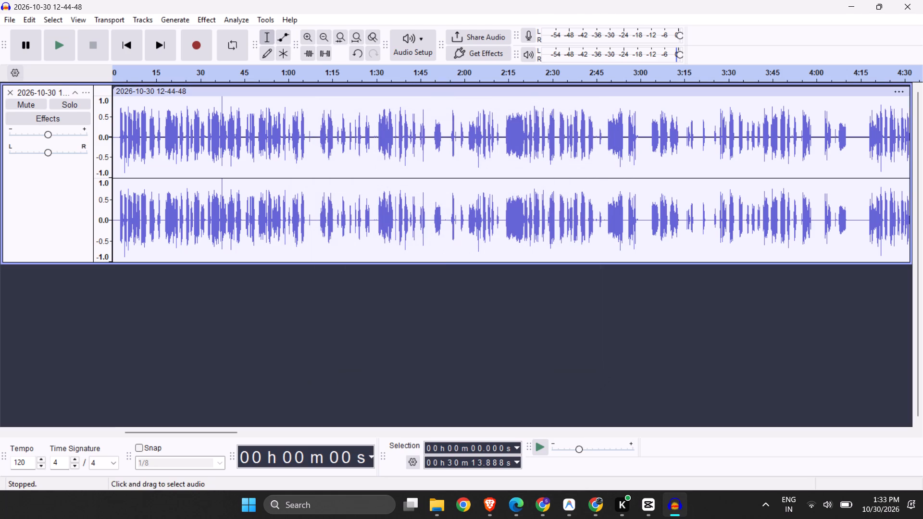
Switch to File Explorer and look for the exported wheels file in the Desktop and Documents folders under C:\Users\LENOVO.
{"action": "left_click", "coordinate": [856, 1]}
{"action": "left_click", "coordinate": [446, 509]}
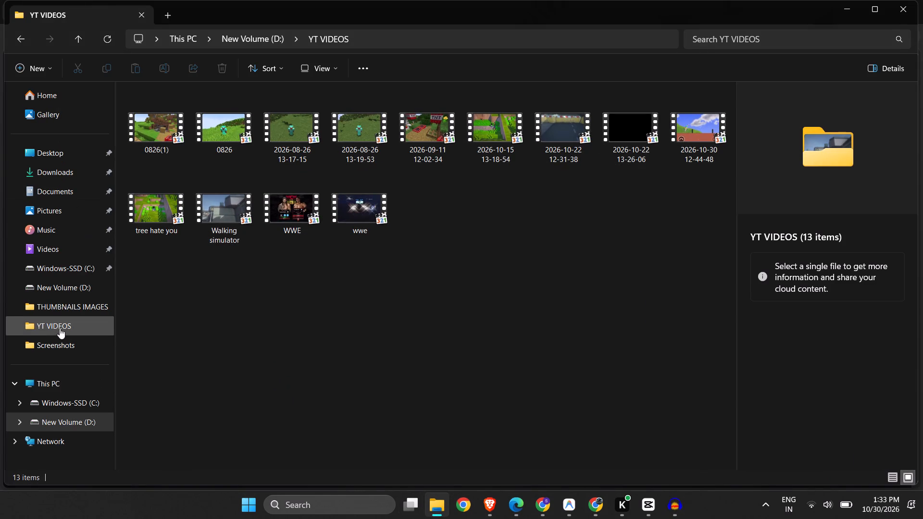
{"action": "left_click", "coordinate": [74, 406]}
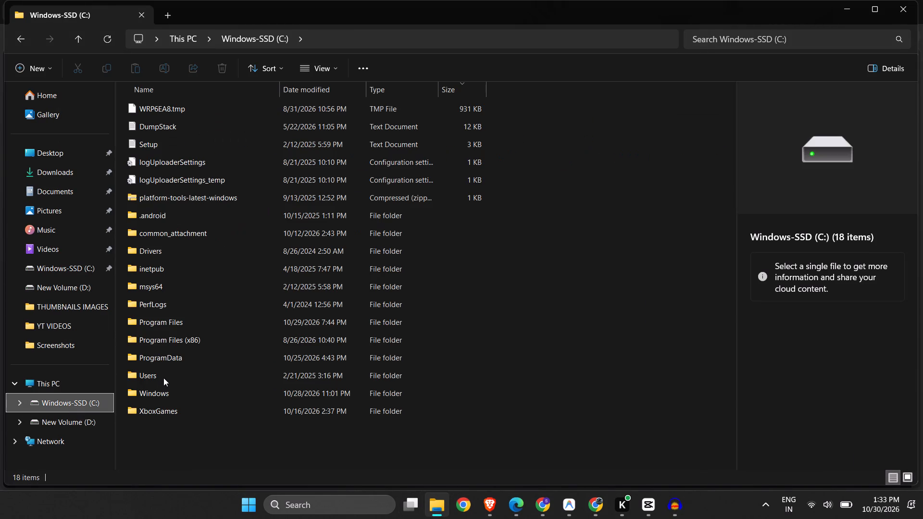
{"action": "double_click", "coordinate": [163, 378]}
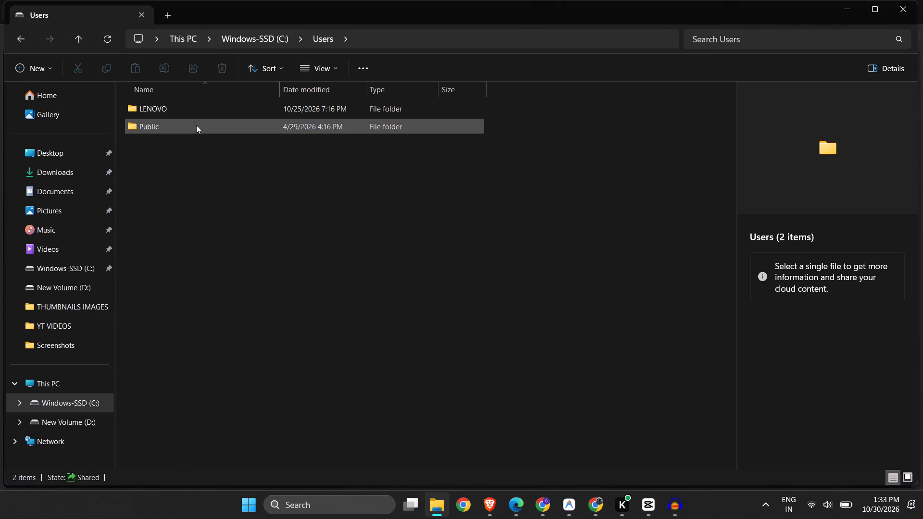
{"action": "double_click", "coordinate": [187, 105]}
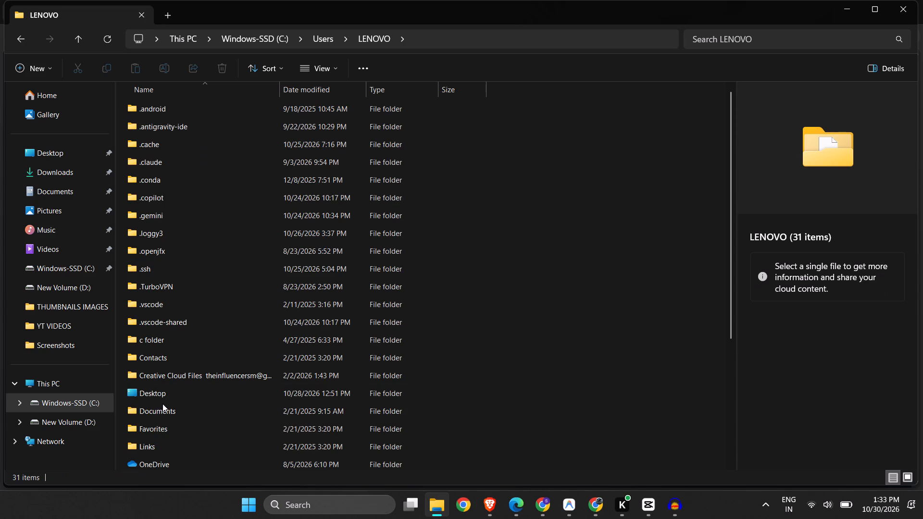
{"action": "double_click", "coordinate": [181, 396]}
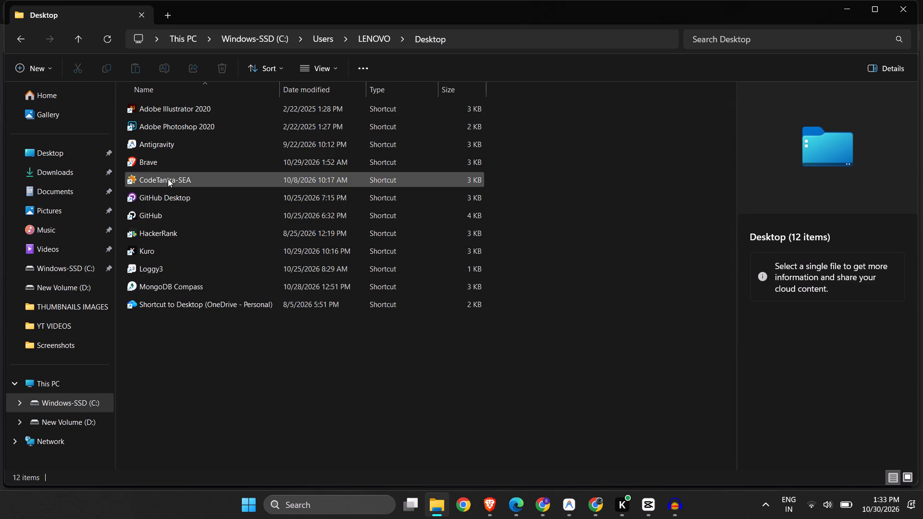
{"action": "left_click", "coordinate": [16, 30]}
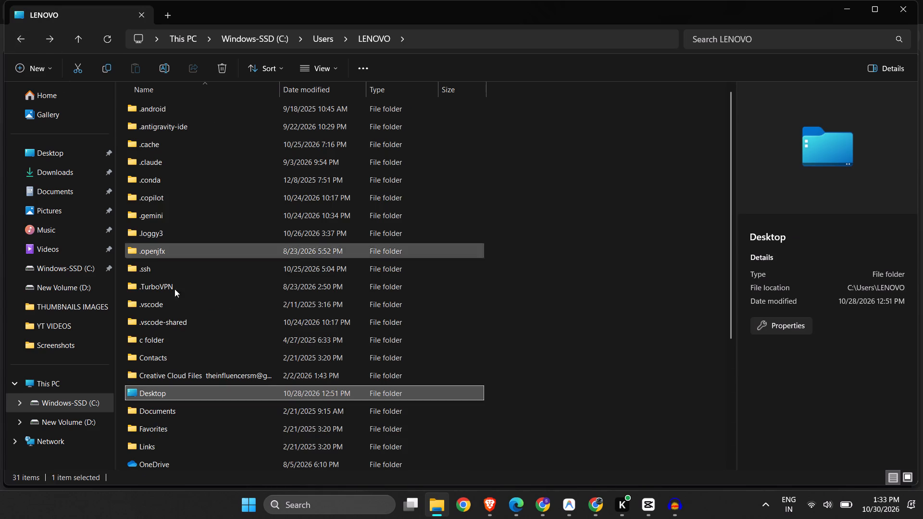
{"action": "double_click", "coordinate": [179, 417]}
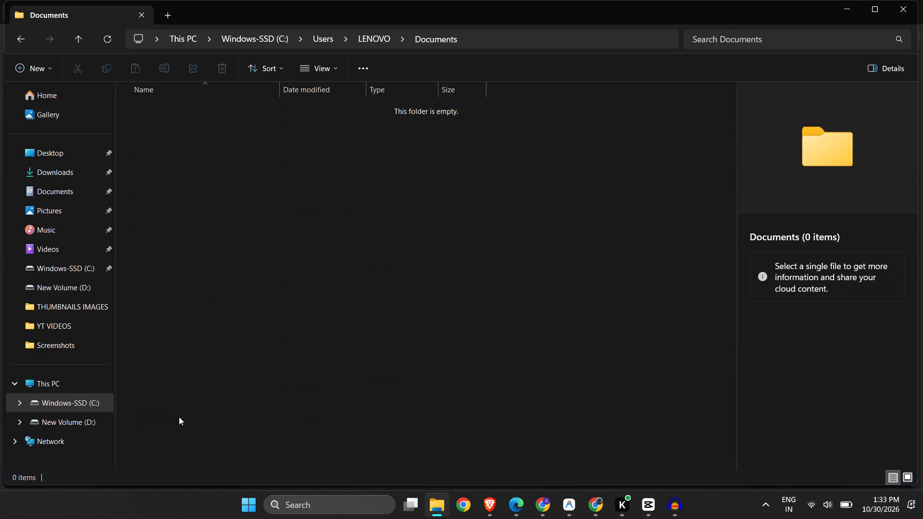
{"action": "left_click", "coordinate": [20, 44]}
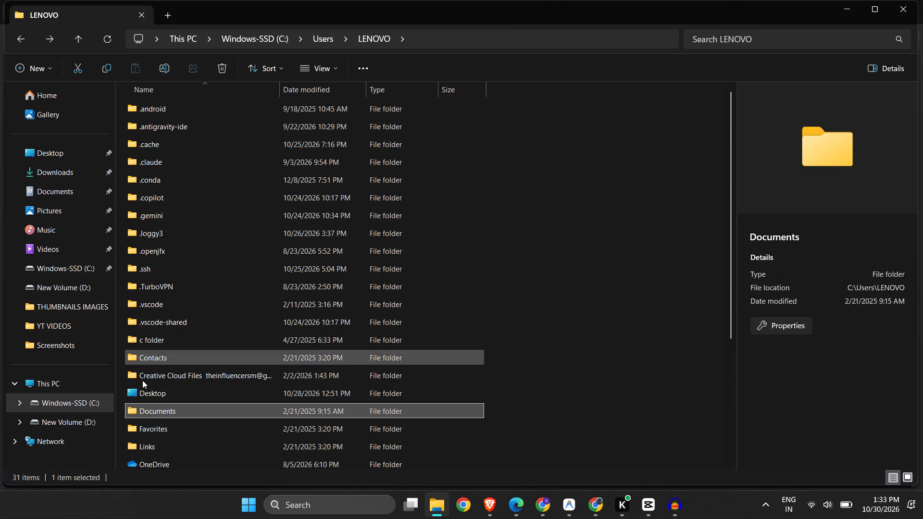
Look for the wheels file in the LENOVO user's OneDrive folder, checking its Desktop subfolder, and dismiss the OneDrive sign-in window.
{"action": "double_click", "coordinate": [158, 460]}
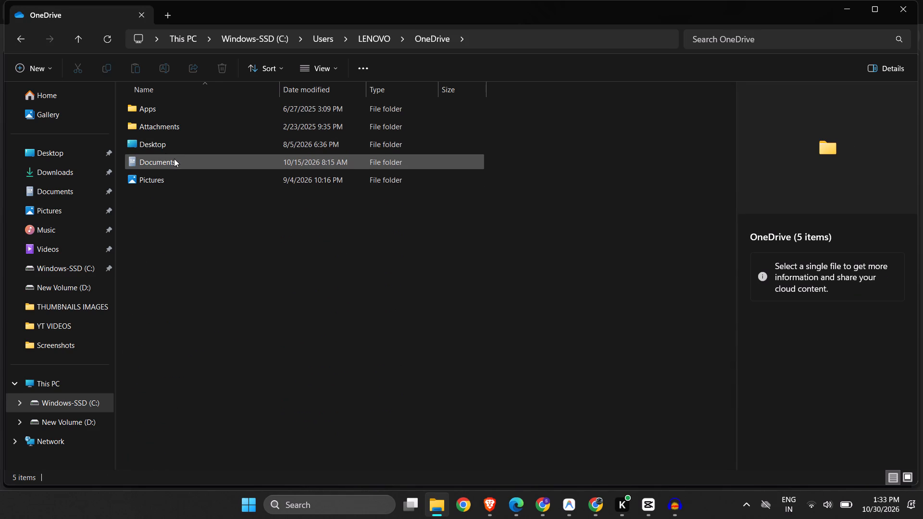
{"action": "double_click", "coordinate": [167, 142]}
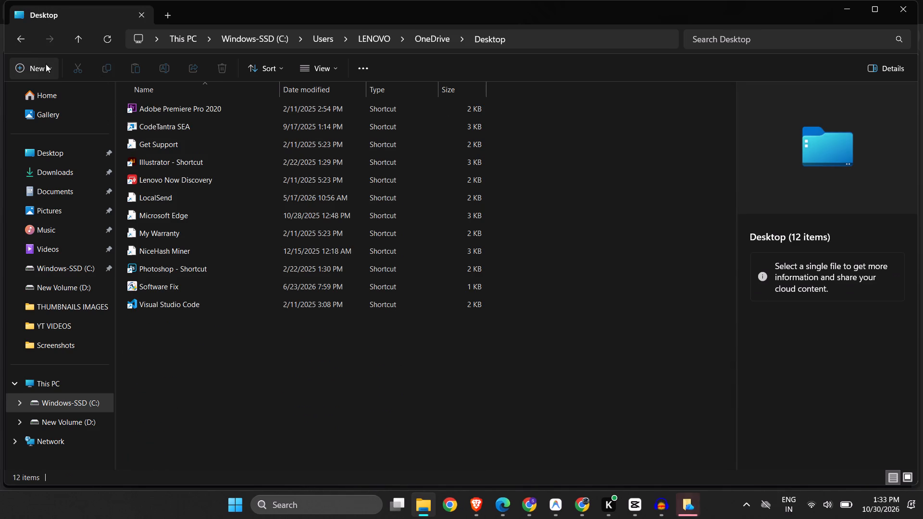
{"action": "left_click", "coordinate": [10, 45]}
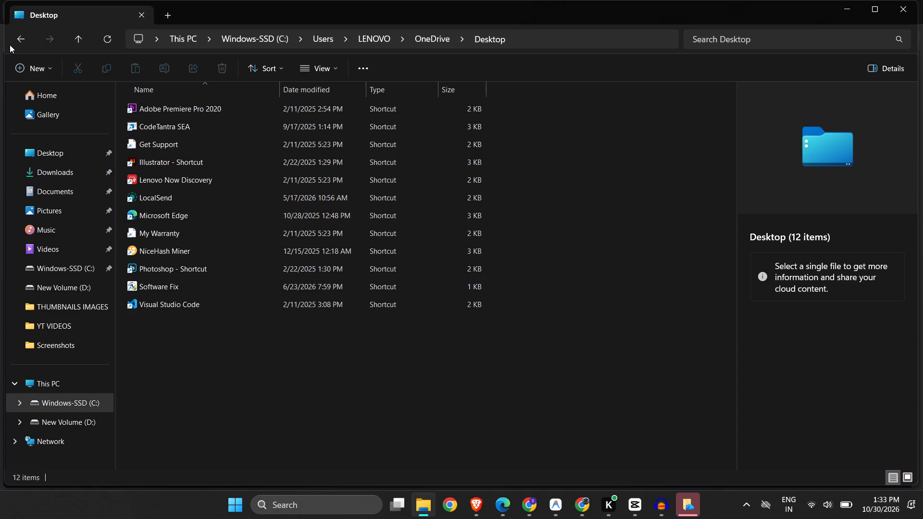
{"action": "left_click", "coordinate": [17, 39]}
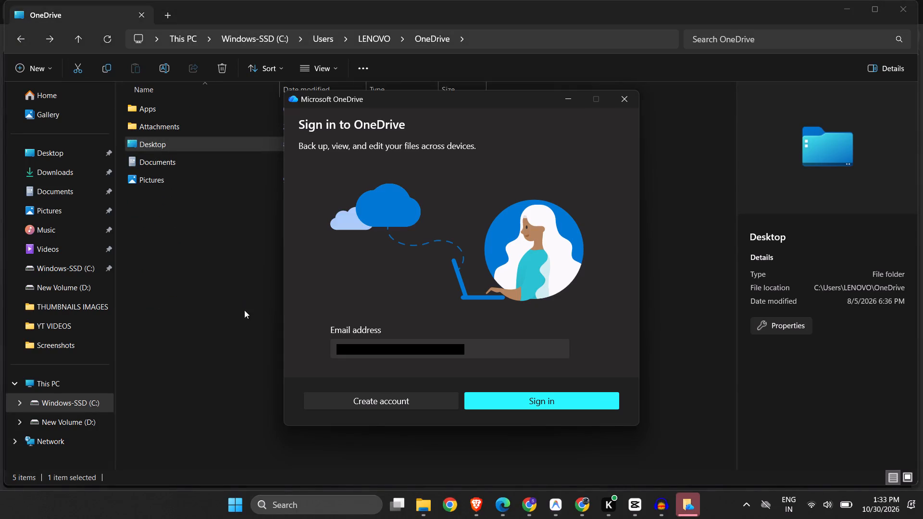
{"action": "left_click", "coordinate": [623, 103]}
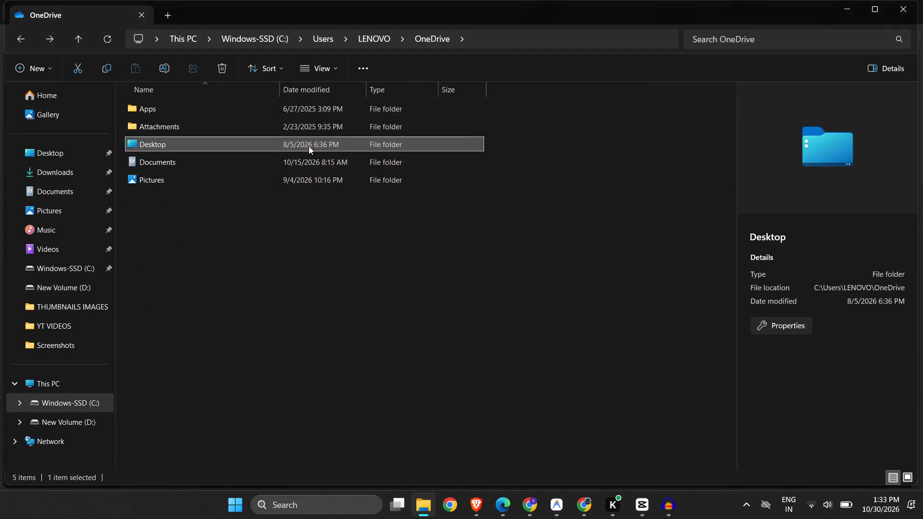
Bring the wheels audio file from Documents\Audacity into the CapCut timeline below the video, starting at 00:00:00:00.
{"action": "double_click", "coordinate": [188, 161]}
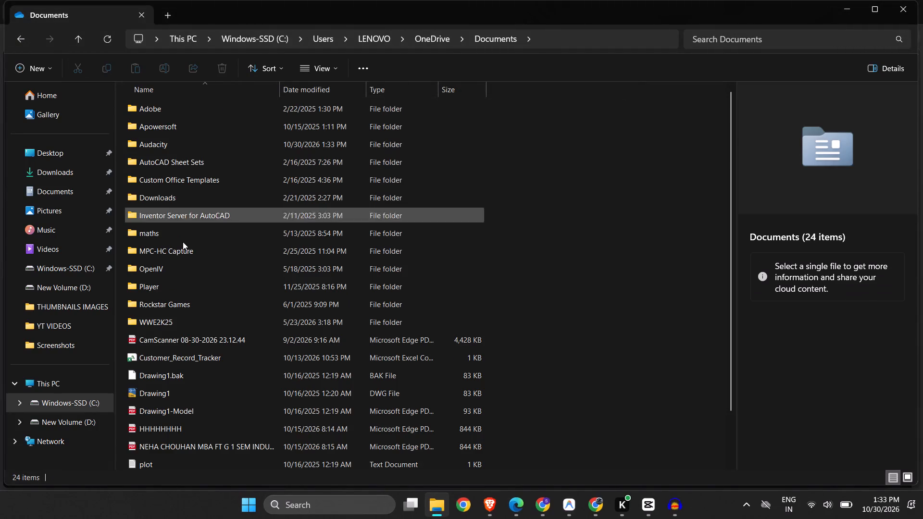
{"action": "double_click", "coordinate": [169, 140]}
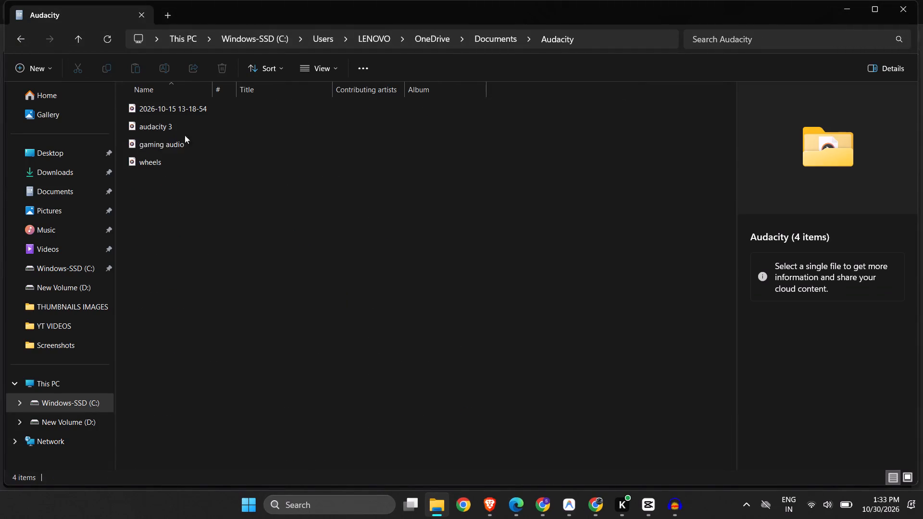
{"action": "left_click_drag", "start_coordinate": [195, 161], "coordinate": [420, 406]}
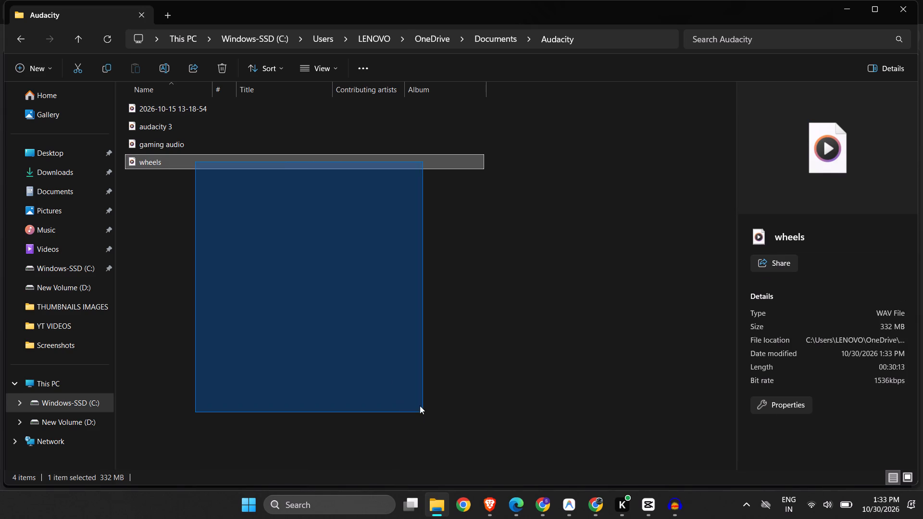
{"action": "left_click_drag", "start_coordinate": [420, 406], "coordinate": [324, 355]}
{"action": "left_click_drag", "start_coordinate": [324, 355], "coordinate": [160, 188]}
{"action": "left_click", "coordinate": [160, 188]}
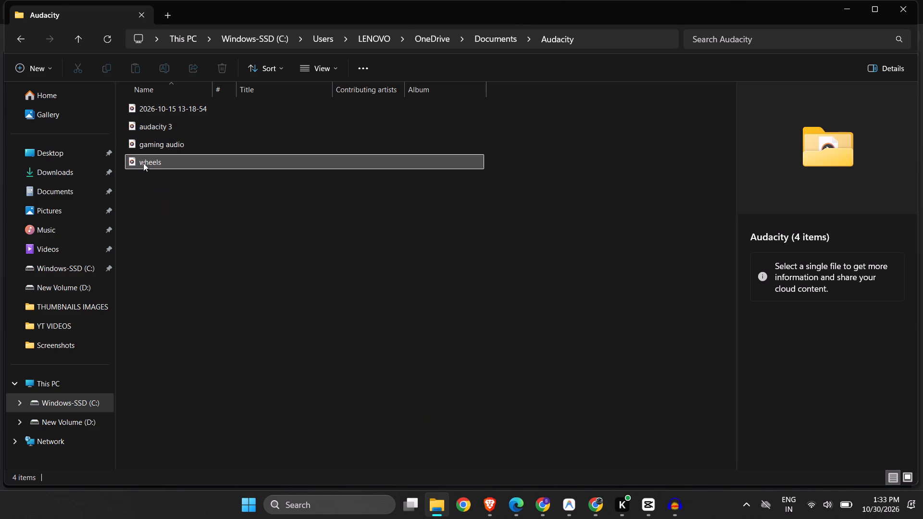
{"action": "left_click_drag", "start_coordinate": [144, 160], "coordinate": [659, 513]}
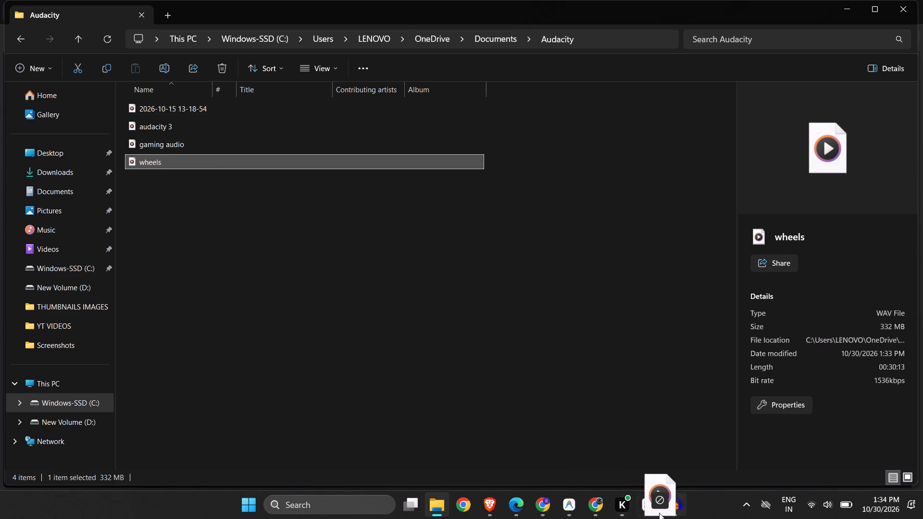
{"action": "left_click_drag", "start_coordinate": [659, 513], "coordinate": [360, 445]}
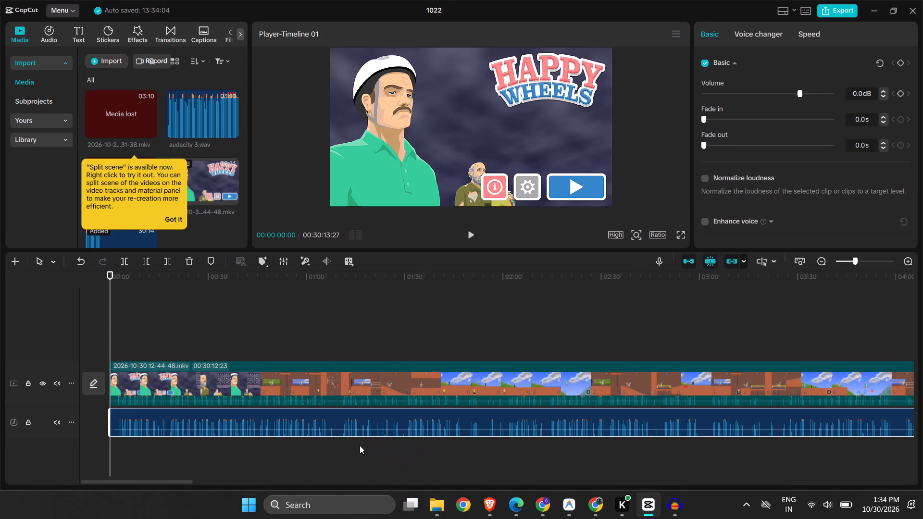
{"action": "left_click", "coordinate": [290, 299]}
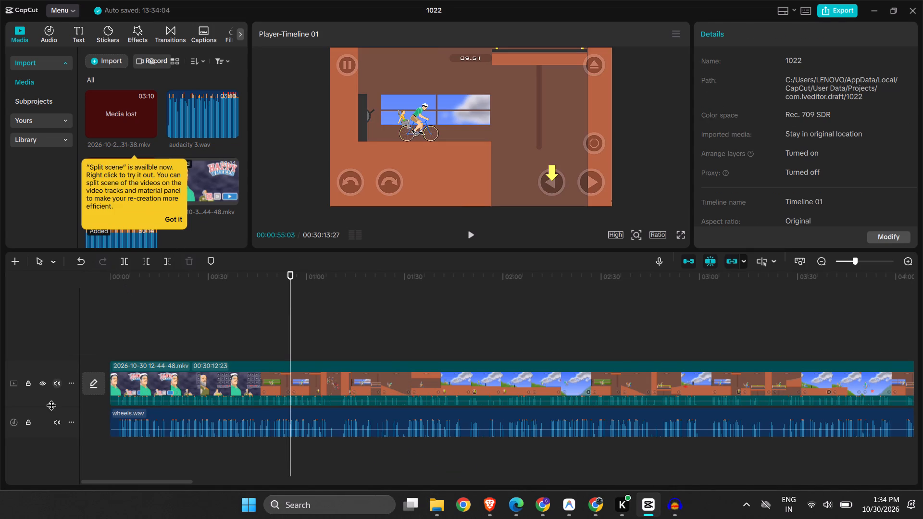
{"action": "left_click", "coordinate": [58, 384]}
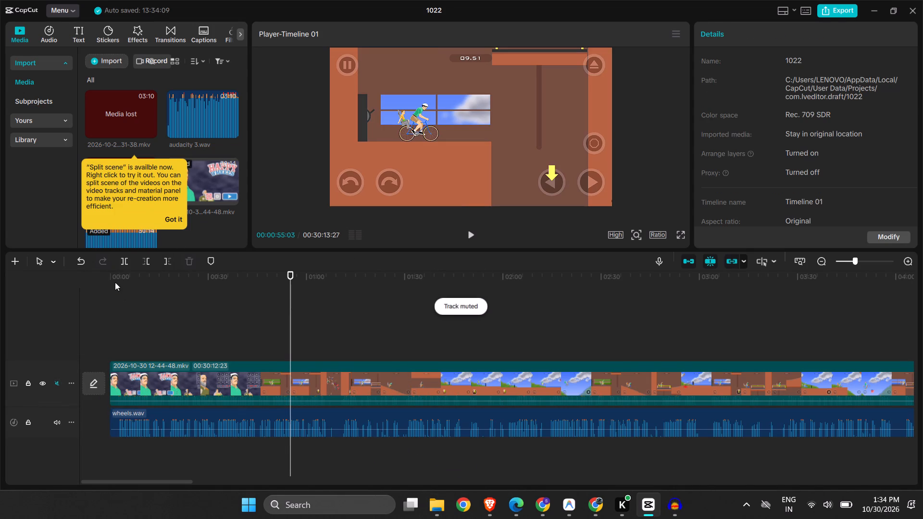
Play the timeline from 00:00:00:00 to check the video with the wheels.wav audio.
{"action": "left_click", "coordinate": [110, 280]}
{"action": "left_click", "coordinate": [471, 235]}
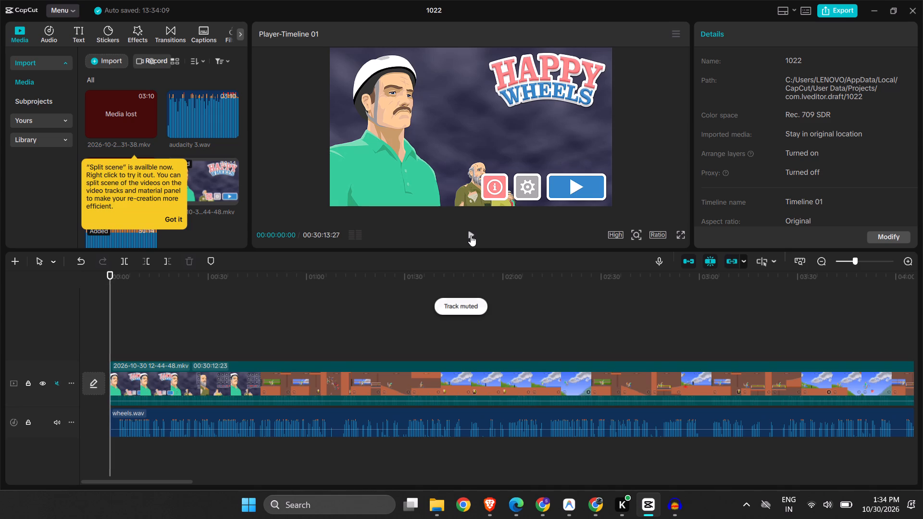
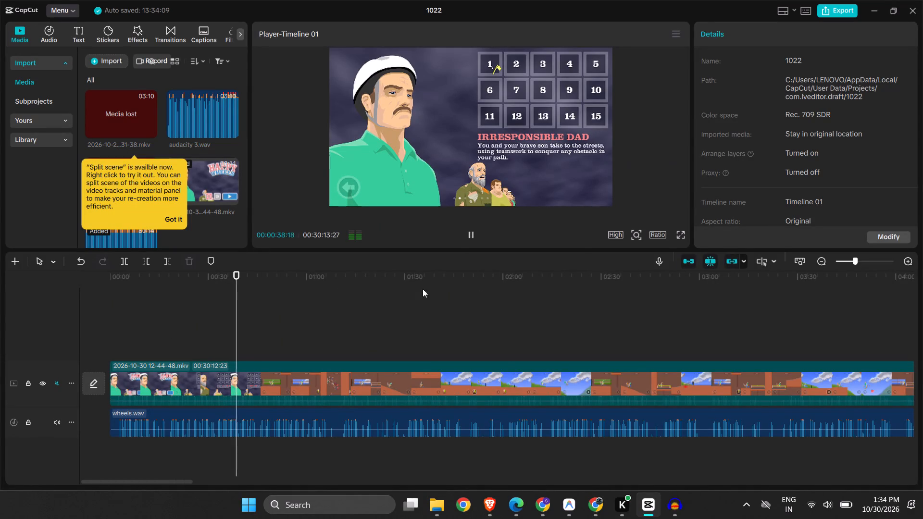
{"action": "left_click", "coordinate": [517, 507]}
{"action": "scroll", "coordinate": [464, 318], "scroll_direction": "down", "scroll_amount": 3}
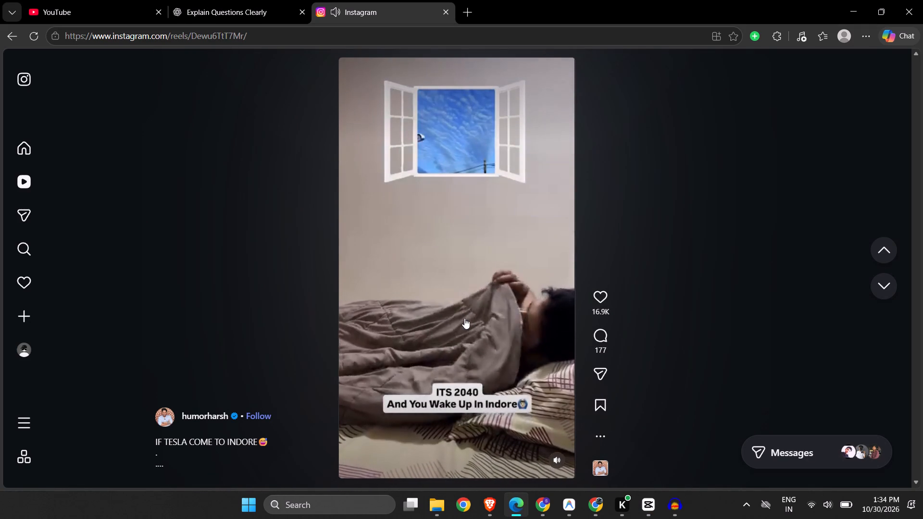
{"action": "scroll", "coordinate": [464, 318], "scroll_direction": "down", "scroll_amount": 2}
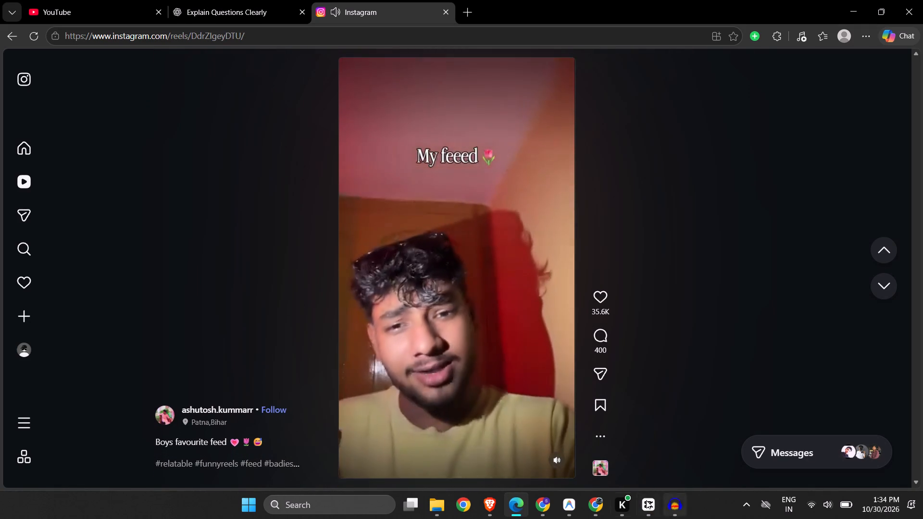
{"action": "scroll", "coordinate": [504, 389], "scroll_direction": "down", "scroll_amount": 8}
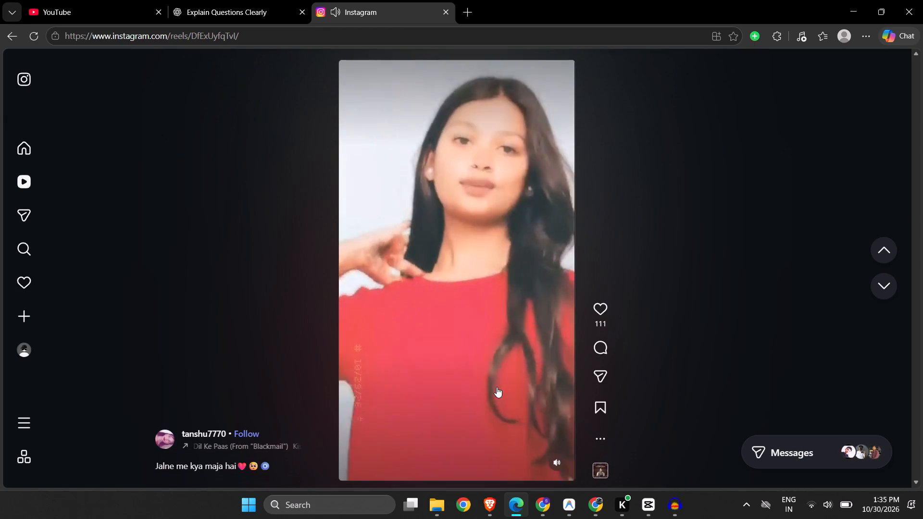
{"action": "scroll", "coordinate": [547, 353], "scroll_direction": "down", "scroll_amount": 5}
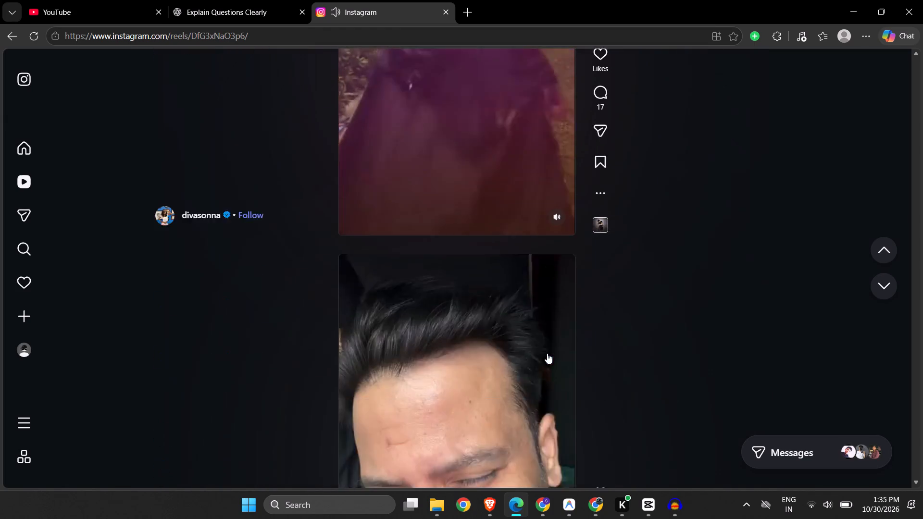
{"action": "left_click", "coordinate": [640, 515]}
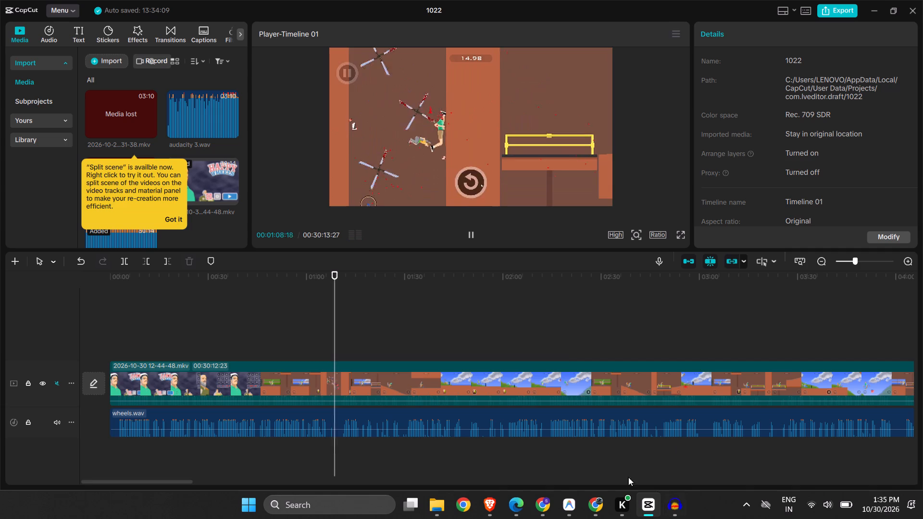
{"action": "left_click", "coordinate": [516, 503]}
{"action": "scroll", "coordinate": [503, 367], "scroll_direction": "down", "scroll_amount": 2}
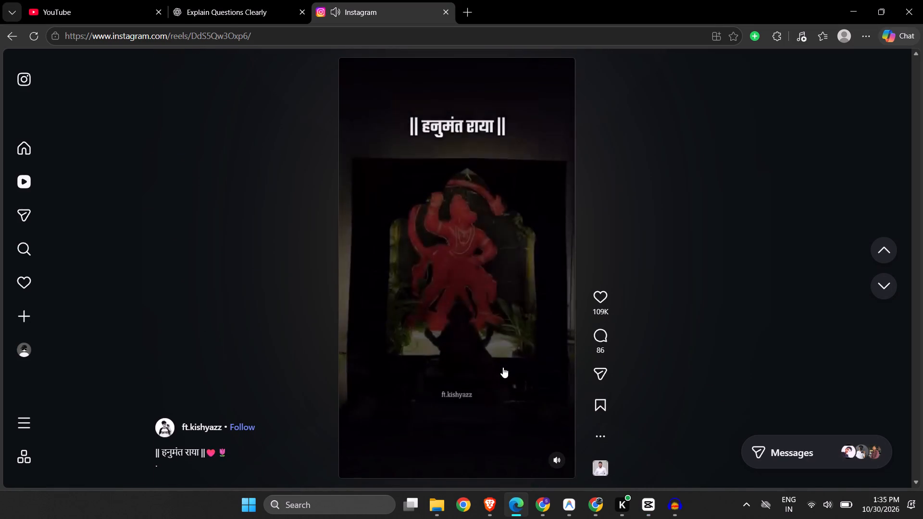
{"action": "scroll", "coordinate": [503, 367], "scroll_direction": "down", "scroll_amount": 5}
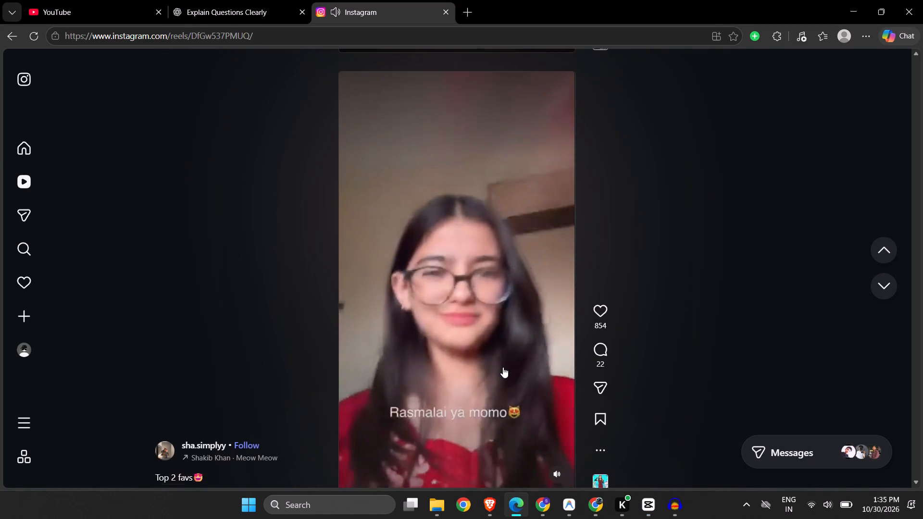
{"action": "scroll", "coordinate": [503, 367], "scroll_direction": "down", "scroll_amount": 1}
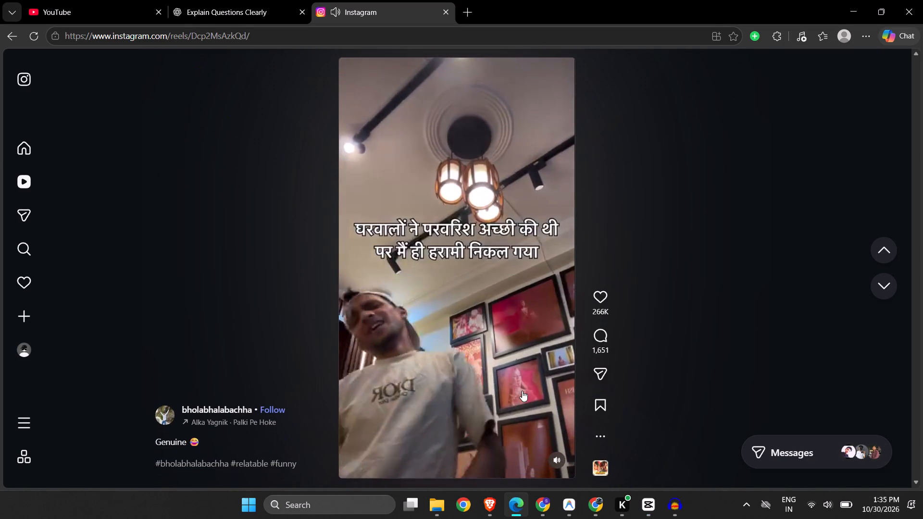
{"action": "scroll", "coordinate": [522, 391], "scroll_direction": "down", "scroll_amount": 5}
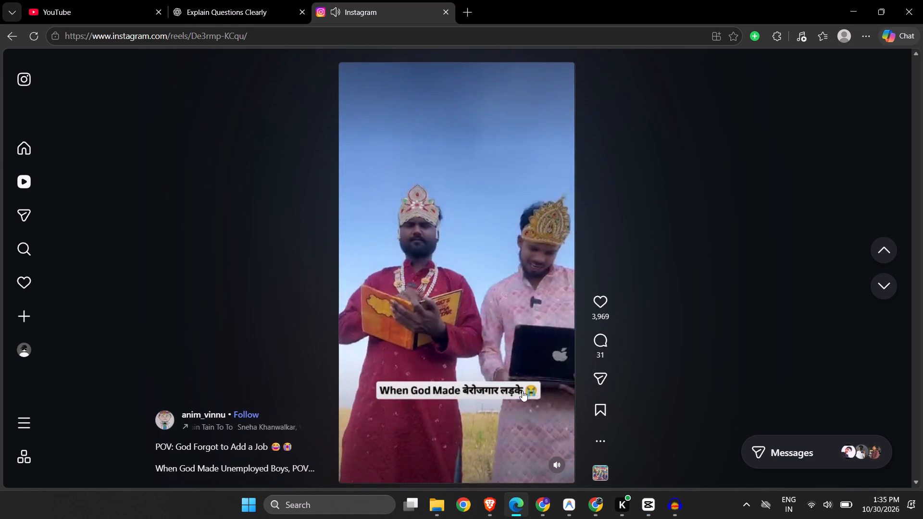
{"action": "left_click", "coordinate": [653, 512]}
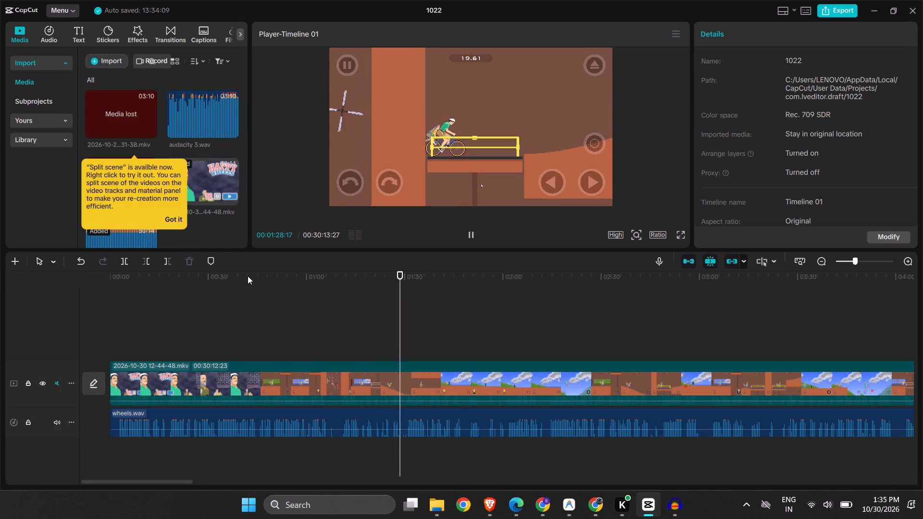
Return the playhead to the beginning of the timeline and replay the gameplay video with the wheels.wav audio.
{"action": "right_click_drag", "start_coordinate": [248, 276], "coordinate": [0, 328]}
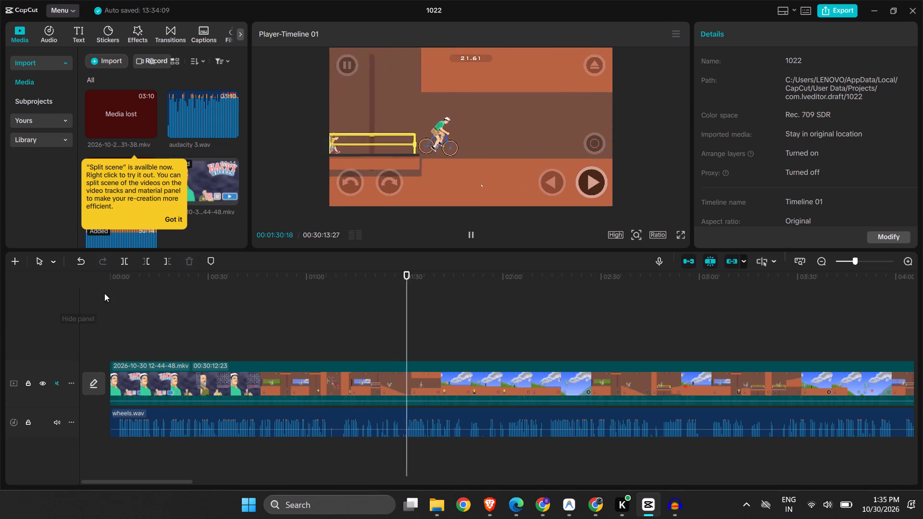
{"action": "left_click", "coordinate": [117, 289]}
{"action": "left_click_drag", "start_coordinate": [117, 289], "coordinate": [87, 289]}
{"action": "left_click", "coordinate": [470, 233]}
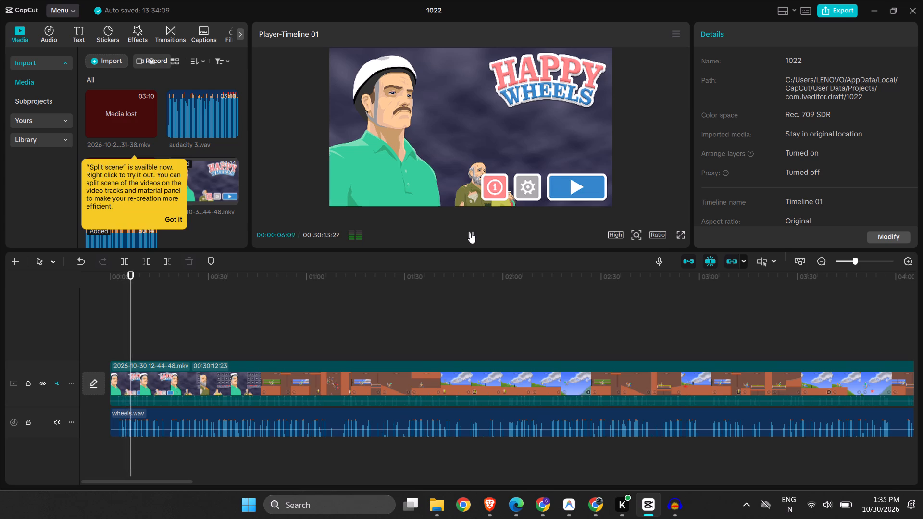
{"action": "left_click", "coordinate": [470, 233]}
{"action": "scroll", "coordinate": [247, 334], "scroll_direction": "up", "scroll_amount": 8, "text": "ctrl"}
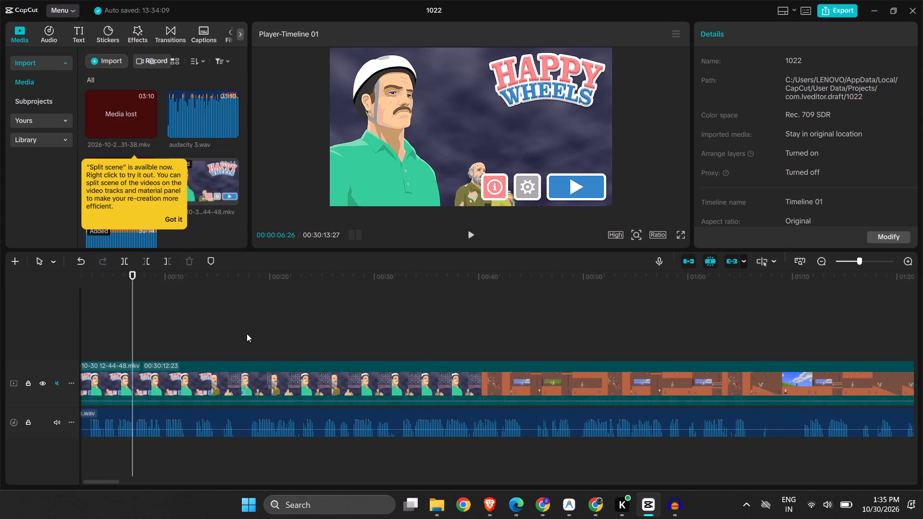
{"action": "scroll", "coordinate": [247, 334], "scroll_direction": "up", "scroll_amount": 2, "text": "ctrl"}
{"action": "scroll", "coordinate": [247, 334], "scroll_direction": "right", "scroll_amount": 1}
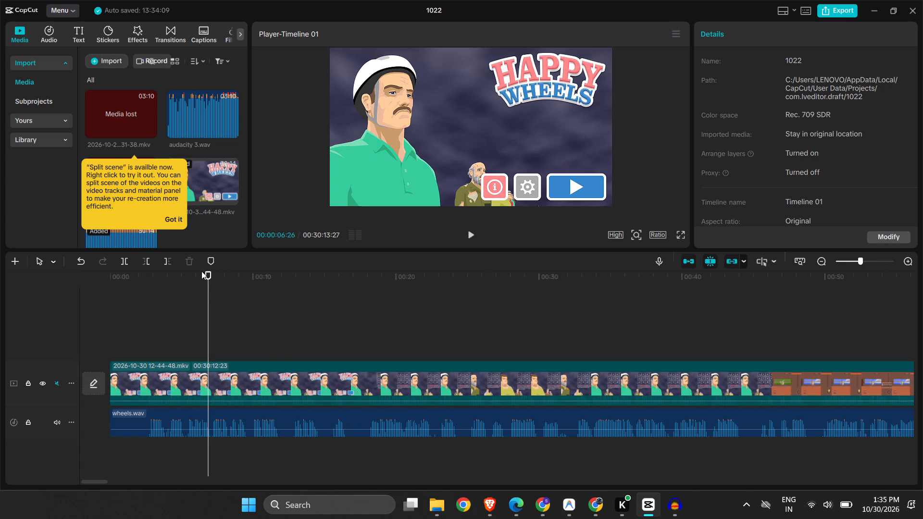
{"action": "left_click", "coordinate": [201, 272]}
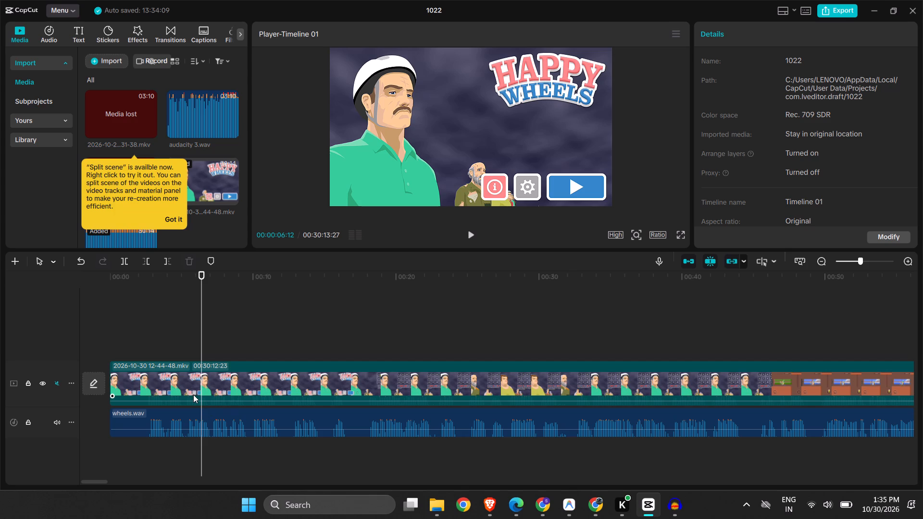
{"action": "left_click", "coordinate": [186, 376]}
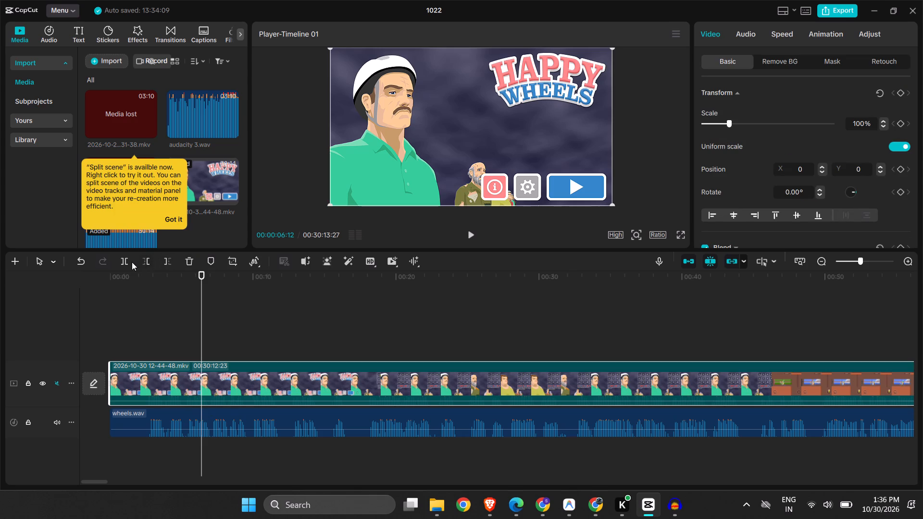
{"action": "left_click", "coordinate": [130, 262]}
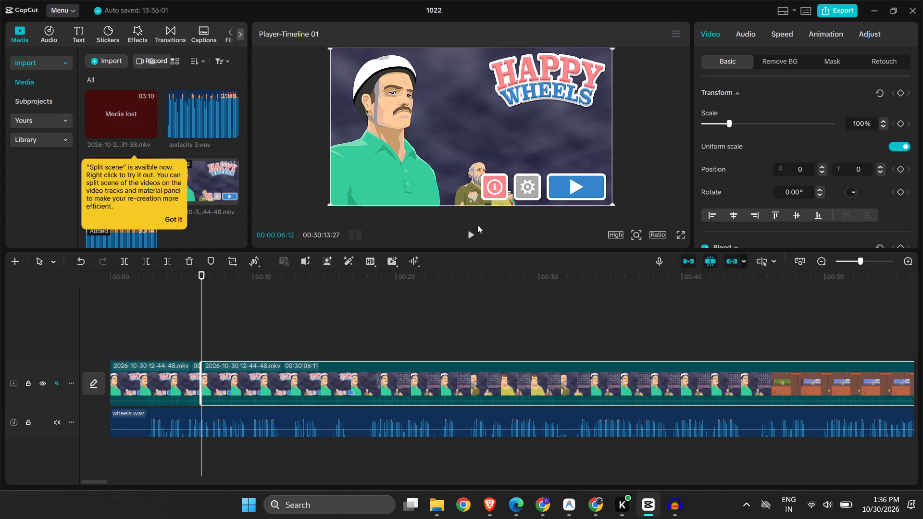
Split the video clip again at 00:00:07:07, isolating a short segment that starts at 00:00:06:12.
{"action": "left_click", "coordinate": [471, 232]}
{"action": "left_click", "coordinate": [471, 232]}
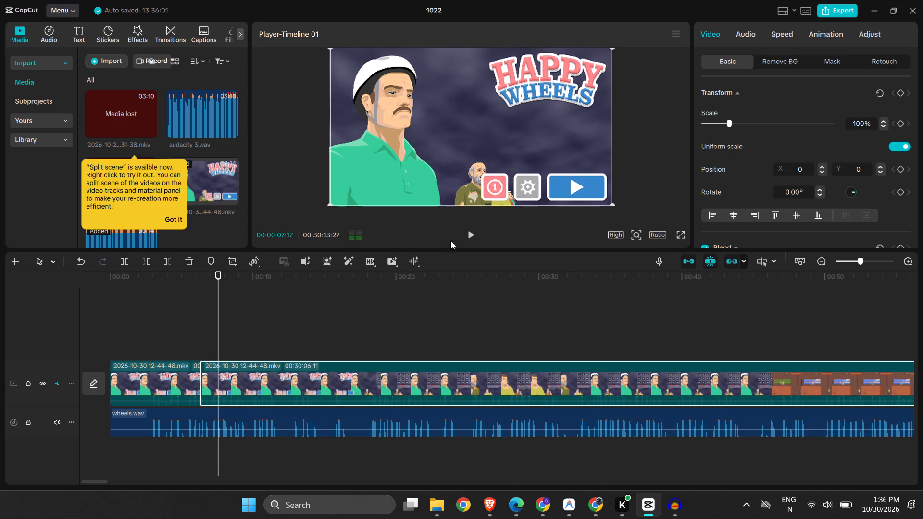
{"action": "left_click", "coordinate": [211, 276]}
{"action": "left_click", "coordinate": [213, 276]}
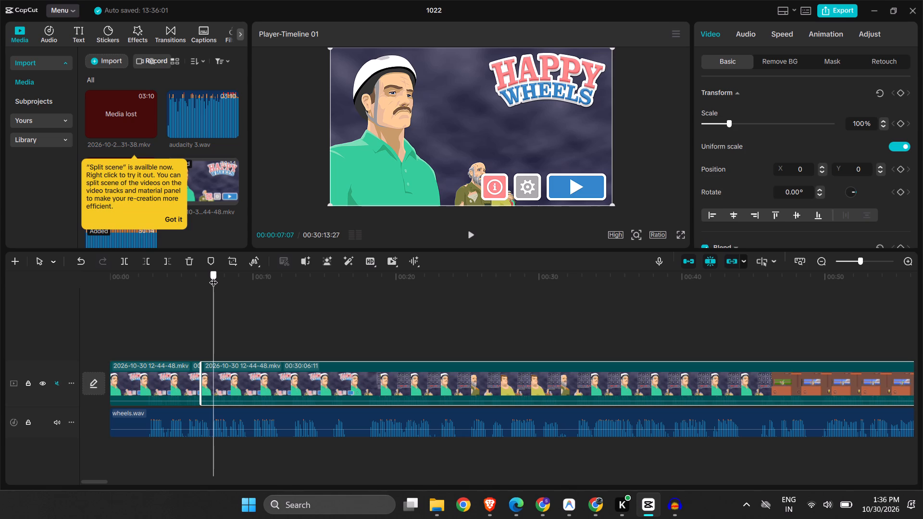
{"action": "left_click", "coordinate": [124, 262]}
Enlarge the short segment between 00:00:06:12 and 00:00:07:07 to 153% and reposition it so the frame fills around the HAPPY WHEELS logo.
{"action": "left_click", "coordinate": [209, 378]}
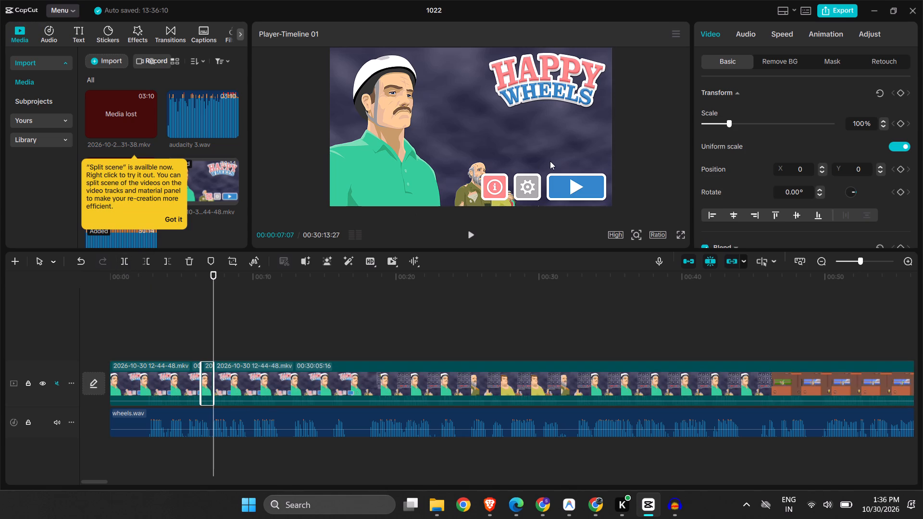
{"action": "left_click", "coordinate": [506, 140]}
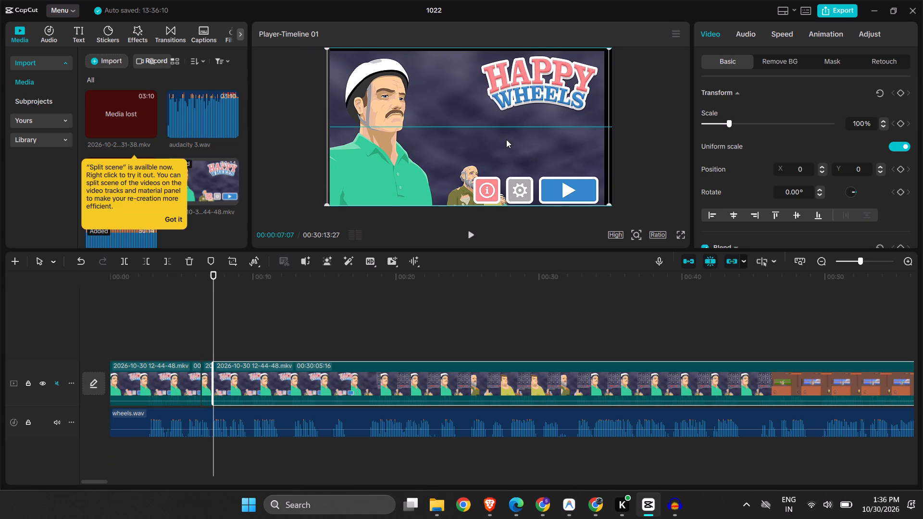
{"action": "left_click", "coordinate": [205, 386]}
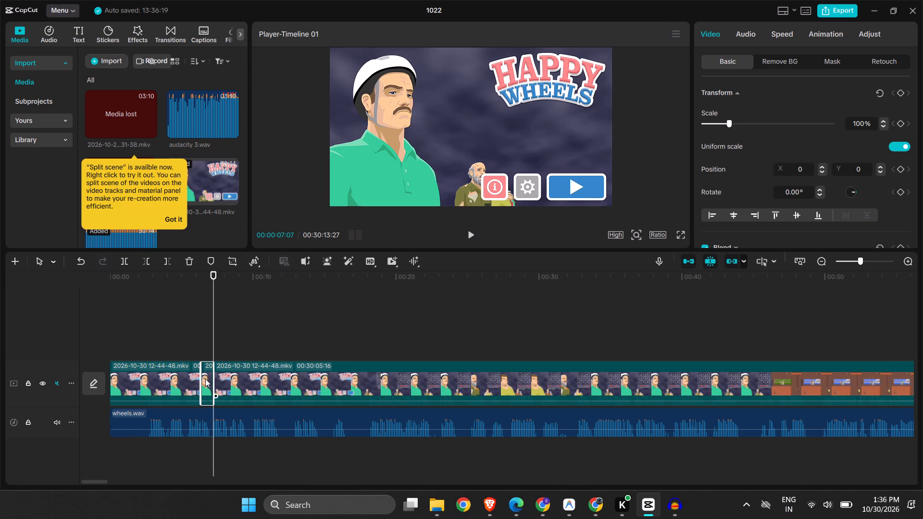
{"action": "scroll", "coordinate": [205, 379], "scroll_direction": "up", "scroll_amount": 11, "text": "ctrl"}
{"action": "left_click", "coordinate": [196, 376]}
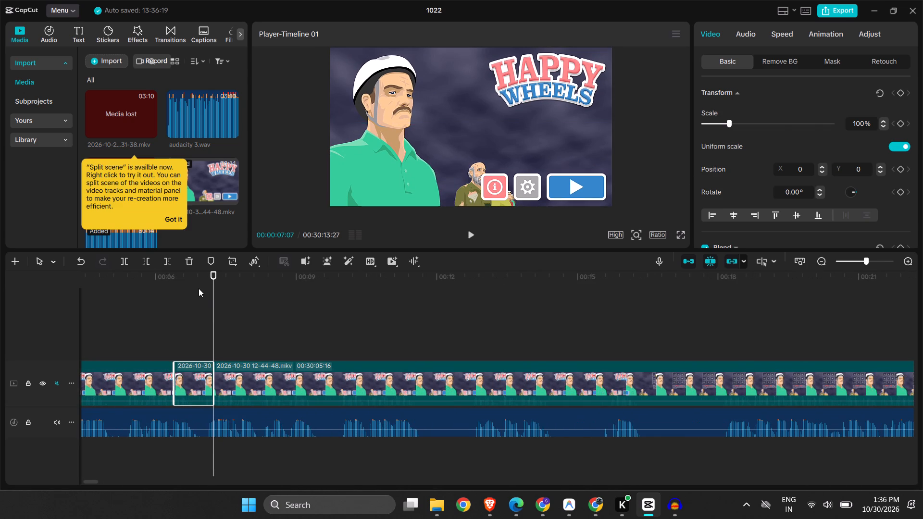
{"action": "left_click", "coordinate": [196, 288]}
{"action": "left_click", "coordinate": [197, 382]}
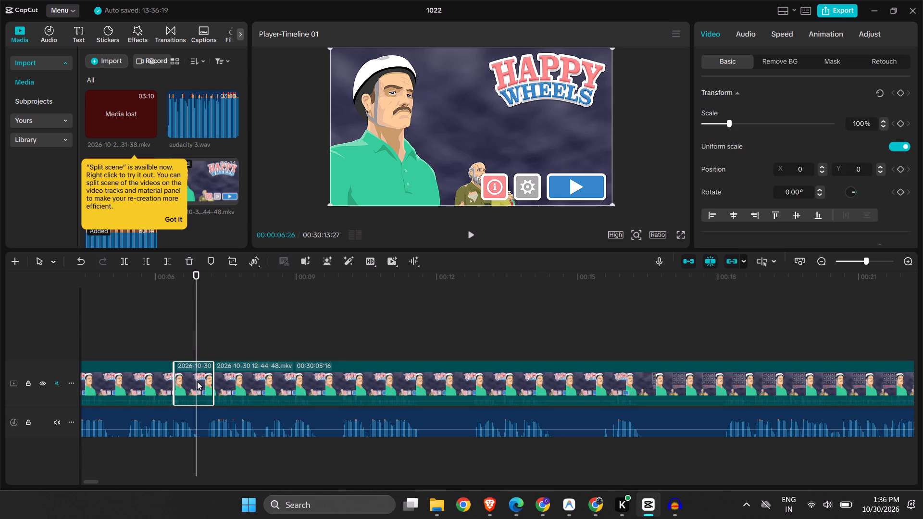
{"action": "left_click_drag", "start_coordinate": [611, 205], "coordinate": [695, 306]}
{"action": "left_click_drag", "start_coordinate": [571, 96], "coordinate": [483, 153]}
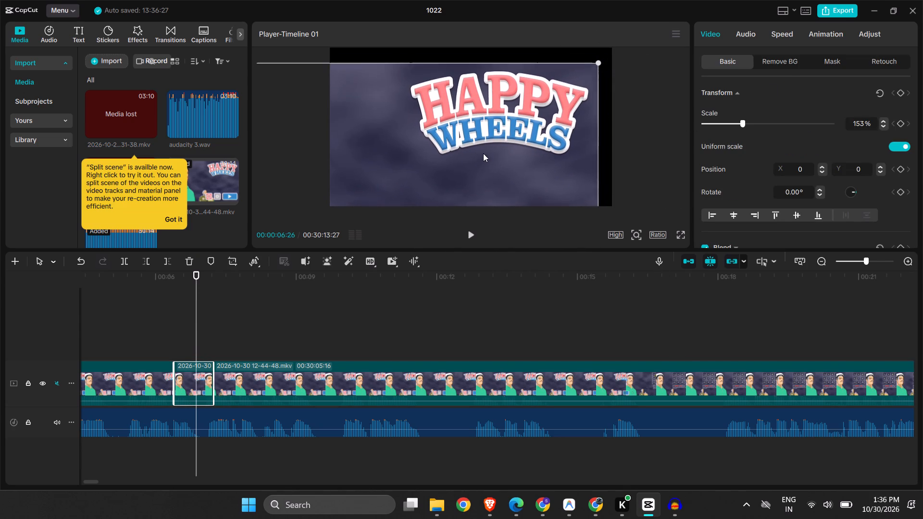
{"action": "left_click_drag", "start_coordinate": [483, 153], "coordinate": [500, 139]}
Play the timeline from 00:00:06:01 to check the zoomed segment and the intro after it.
{"action": "left_click", "coordinate": [158, 291]}
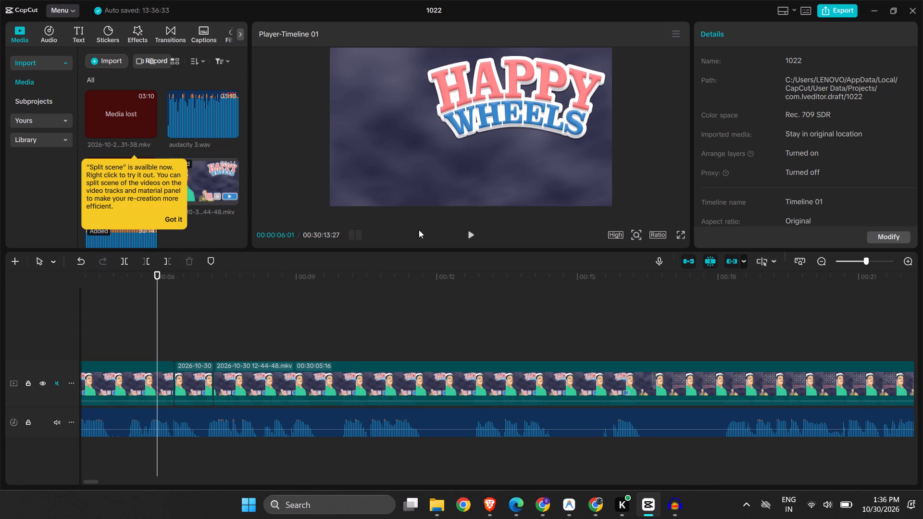
{"action": "left_click", "coordinate": [473, 237]}
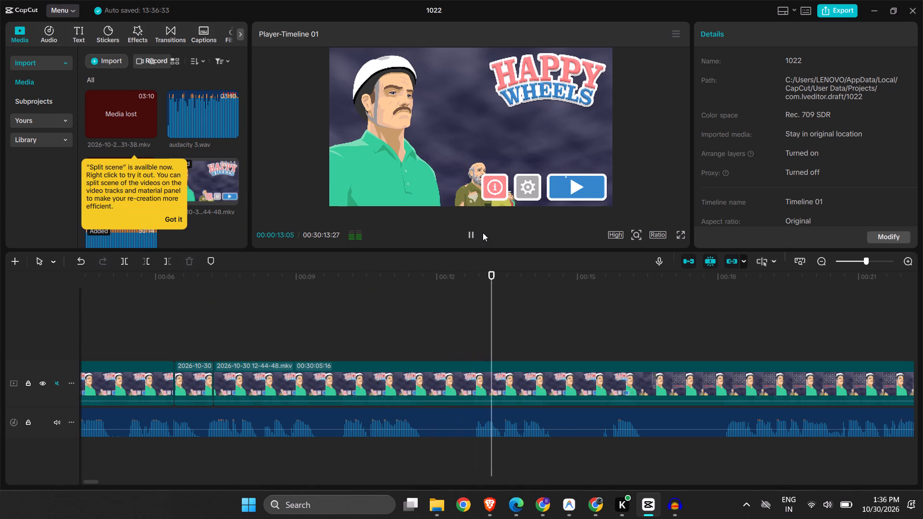
{"action": "scroll", "coordinate": [479, 309], "scroll_direction": "down", "scroll_amount": 3, "text": "ctrl"}
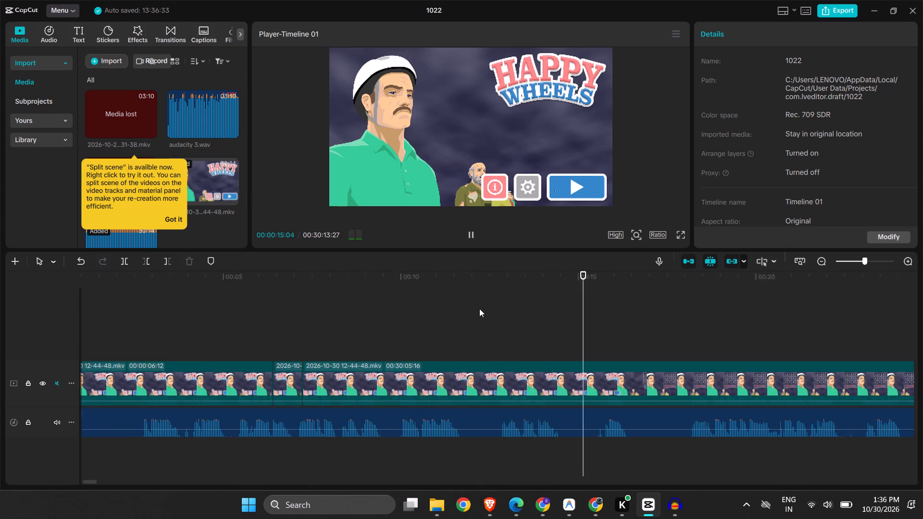
{"action": "scroll", "coordinate": [479, 309], "scroll_direction": "down", "scroll_amount": 7, "text": "ctrl"}
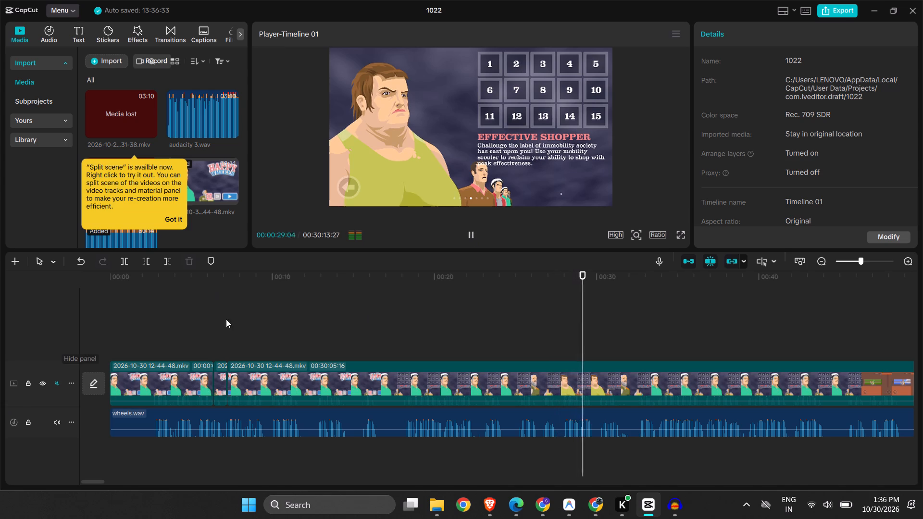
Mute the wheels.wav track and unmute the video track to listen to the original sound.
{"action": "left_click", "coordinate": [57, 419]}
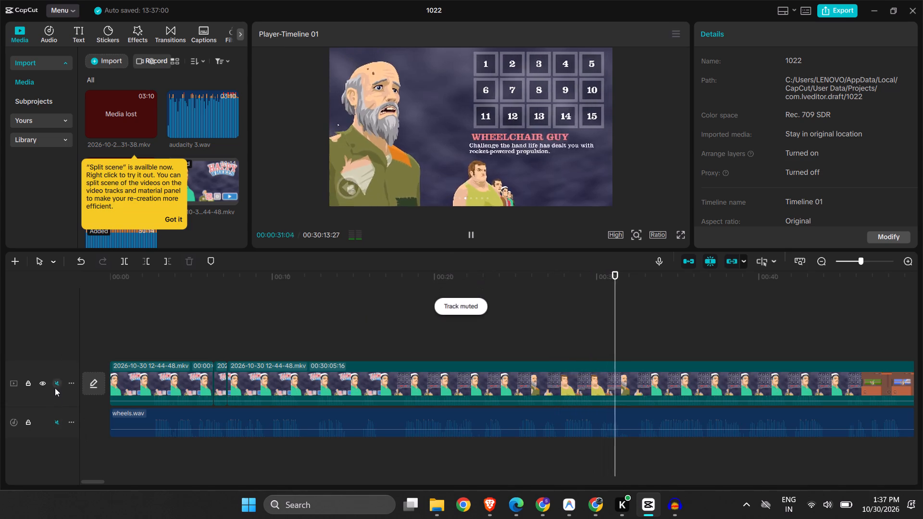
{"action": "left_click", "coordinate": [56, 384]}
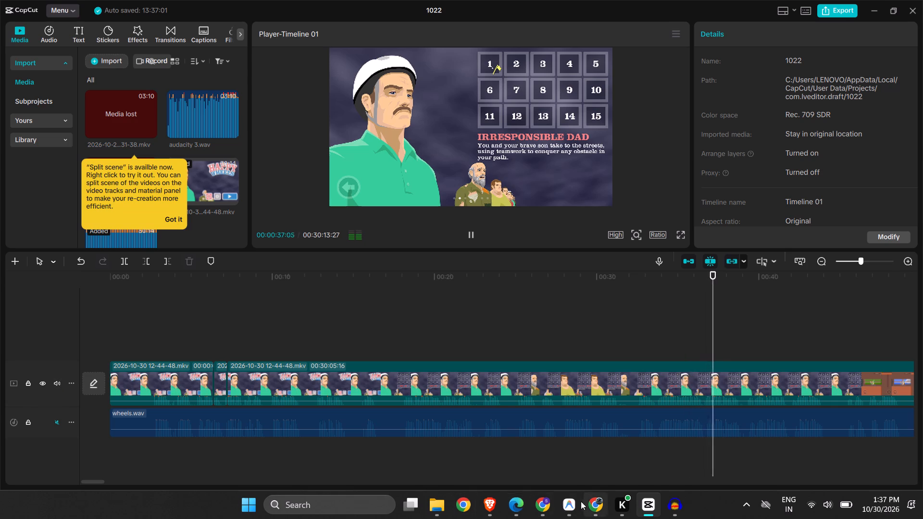
Switch to Microsoft Edge, pause the playing Instagram reel, and return to CapCut.
{"action": "left_click", "coordinate": [504, 499]}
{"action": "left_click", "coordinate": [470, 355]}
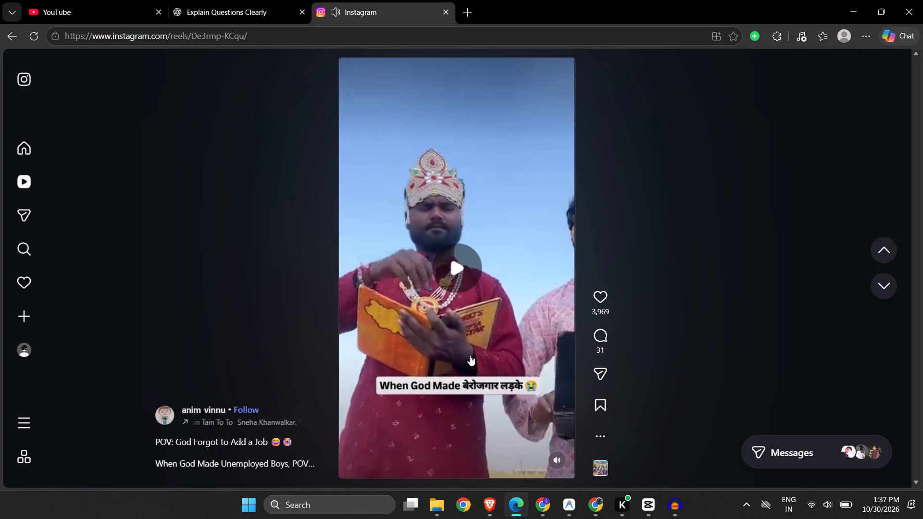
{"action": "left_click", "coordinate": [648, 507]}
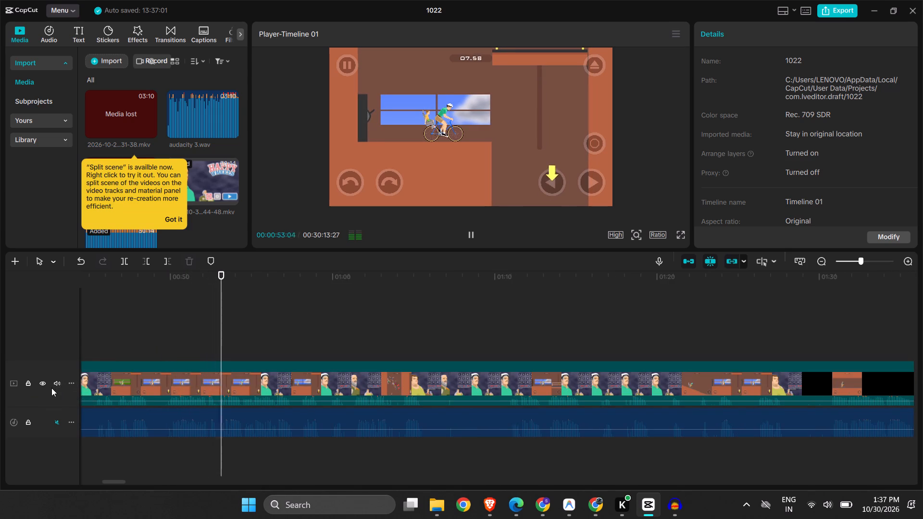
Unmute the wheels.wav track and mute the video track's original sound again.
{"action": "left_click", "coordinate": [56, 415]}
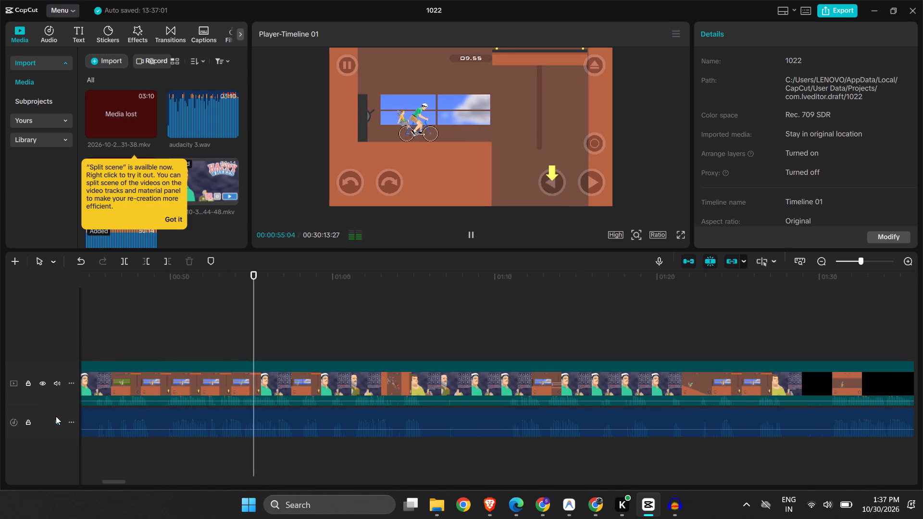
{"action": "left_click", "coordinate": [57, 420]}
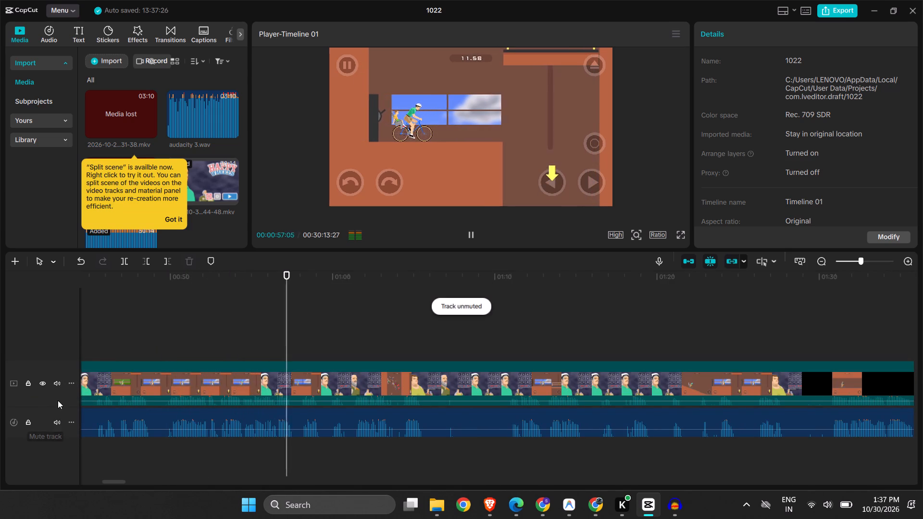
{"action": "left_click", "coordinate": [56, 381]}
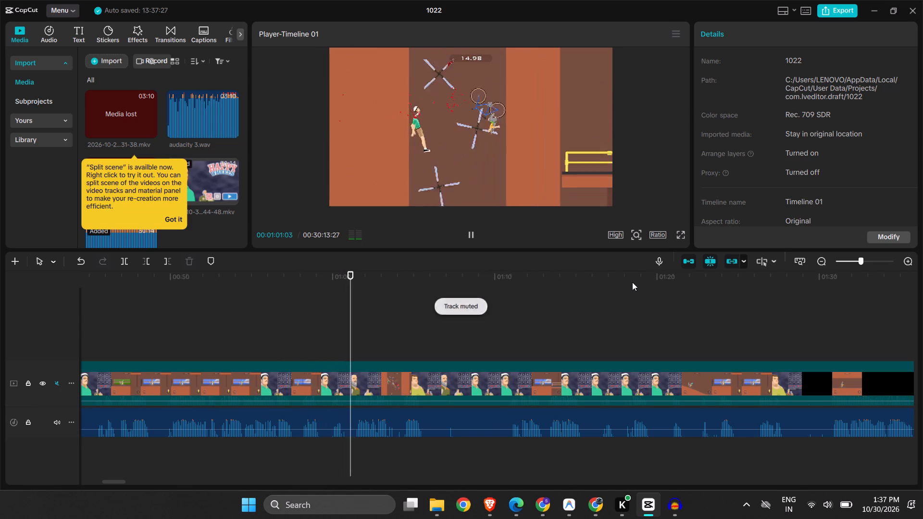
Look through the rest of the video and wheels.wav tracks up to the end of the timeline.
{"action": "scroll", "coordinate": [632, 282], "scroll_direction": "up", "scroll_amount": 8, "text": "ctrl"}
{"action": "scroll", "coordinate": [574, 337], "scroll_direction": "down", "scroll_amount": 6, "text": "ctrl"}
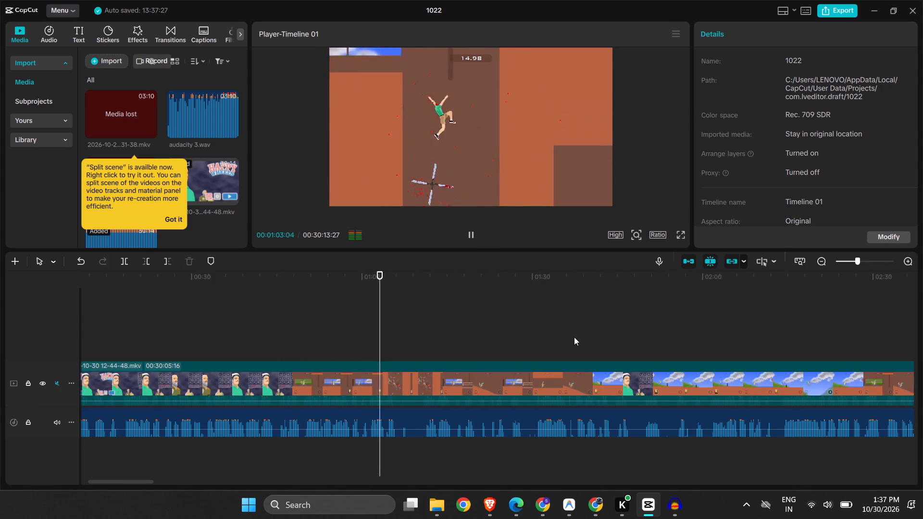
{"action": "scroll", "coordinate": [506, 331], "scroll_direction": "left", "scroll_amount": 16}
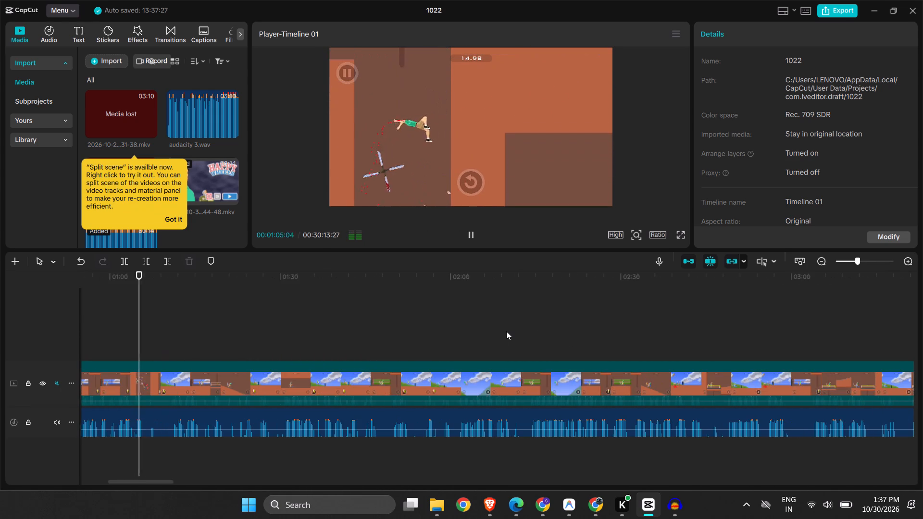
{"action": "scroll", "coordinate": [506, 331], "scroll_direction": "down", "scroll_amount": 4, "text": "ctrl"}
{"action": "scroll", "coordinate": [506, 331], "scroll_direction": "left", "scroll_amount": 20}
{"action": "scroll", "coordinate": [506, 331], "scroll_direction": "left", "scroll_amount": 7}
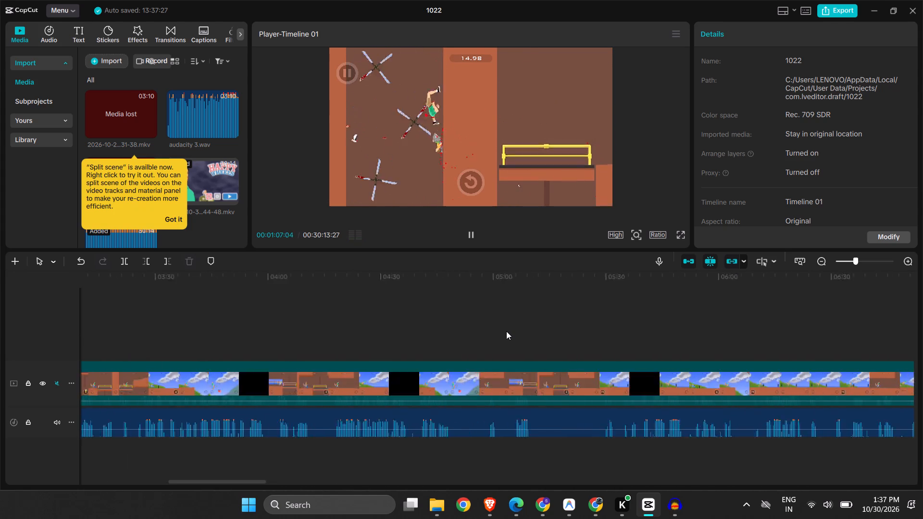
{"action": "scroll", "coordinate": [506, 331], "scroll_direction": "left", "scroll_amount": 15}
{"action": "scroll", "coordinate": [506, 331], "scroll_direction": "left", "scroll_amount": 6}
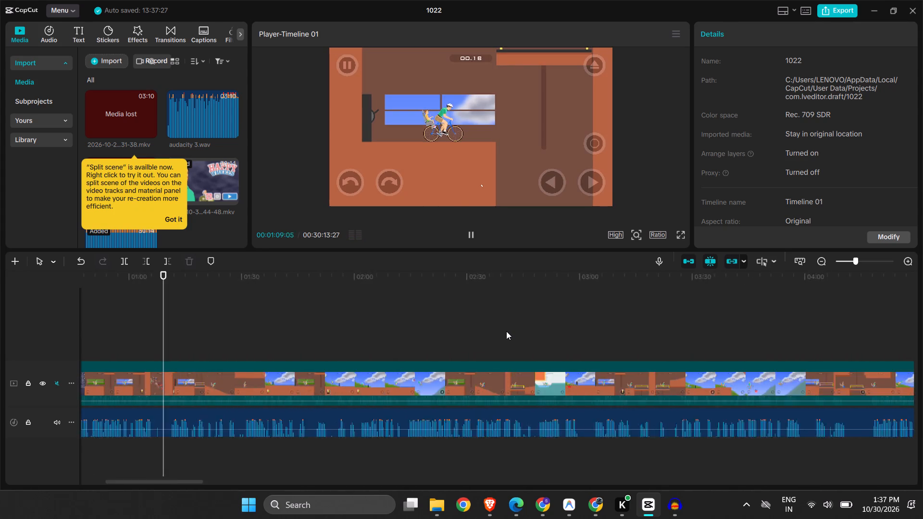
{"action": "scroll", "coordinate": [506, 331], "scroll_direction": "left", "scroll_amount": 14}
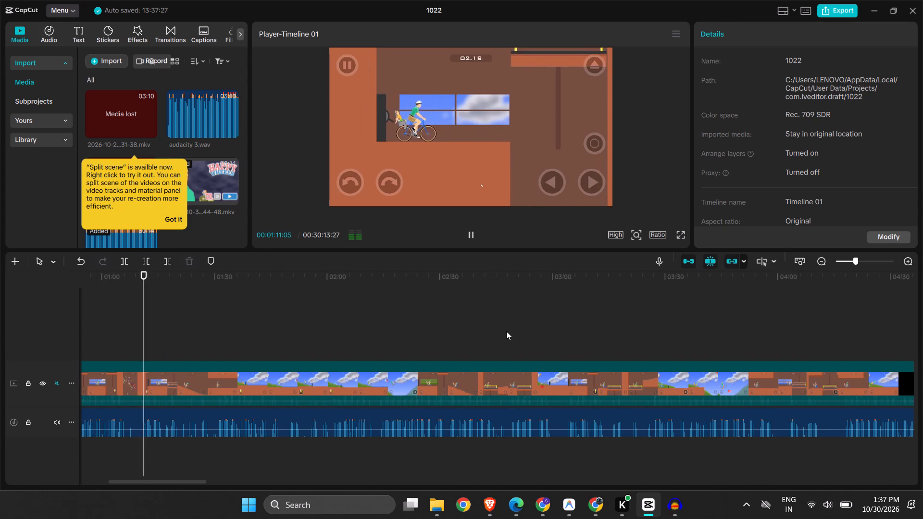
{"action": "scroll", "coordinate": [506, 331], "scroll_direction": "left", "scroll_amount": 1}
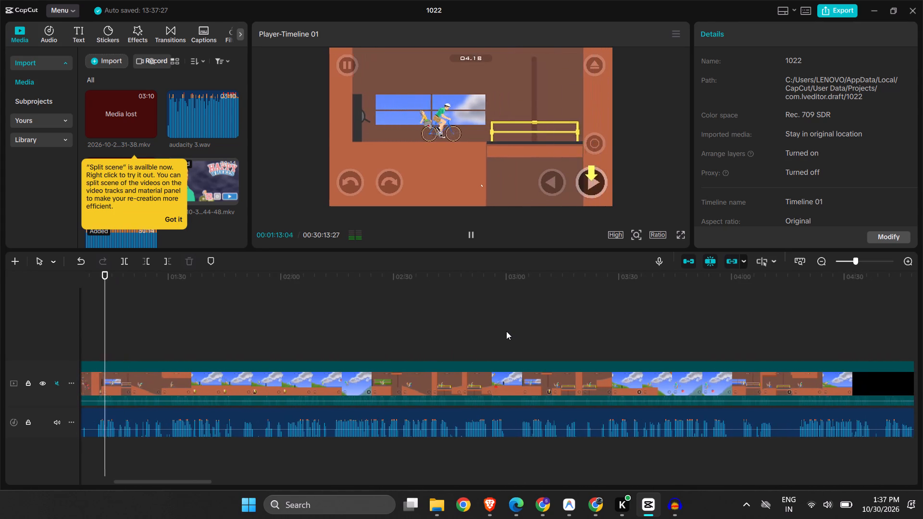
{"action": "scroll", "coordinate": [506, 331], "scroll_direction": "left", "scroll_amount": 1}
{"action": "scroll", "coordinate": [506, 331], "scroll_direction": "down", "scroll_amount": 15, "text": "ctrl"}
{"action": "left_click", "coordinate": [506, 331]}
{"action": "scroll", "coordinate": [506, 331], "scroll_direction": "down", "scroll_amount": 6, "text": "ctrl"}
{"action": "scroll", "coordinate": [506, 331], "scroll_direction": "left", "scroll_amount": 11}
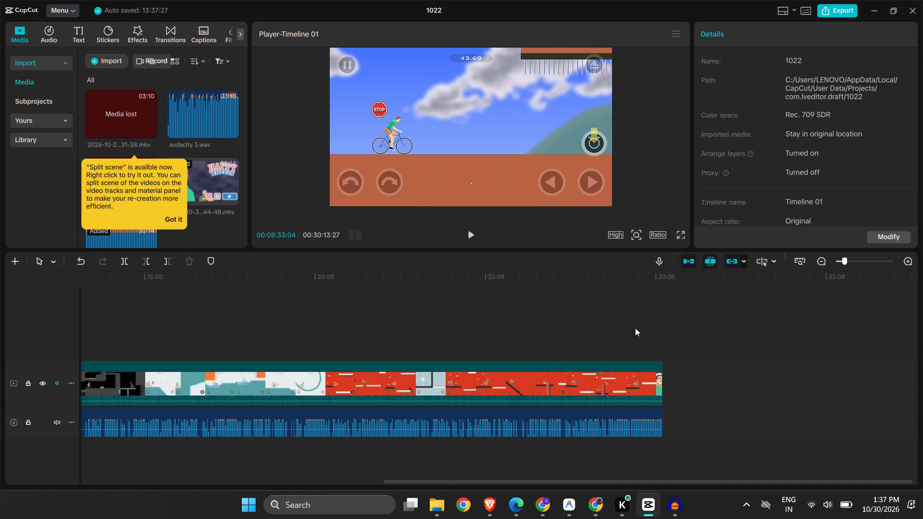
Play the timeline from 00:29:23:09 to check the end of the recording.
{"action": "left_click", "coordinate": [635, 328]}
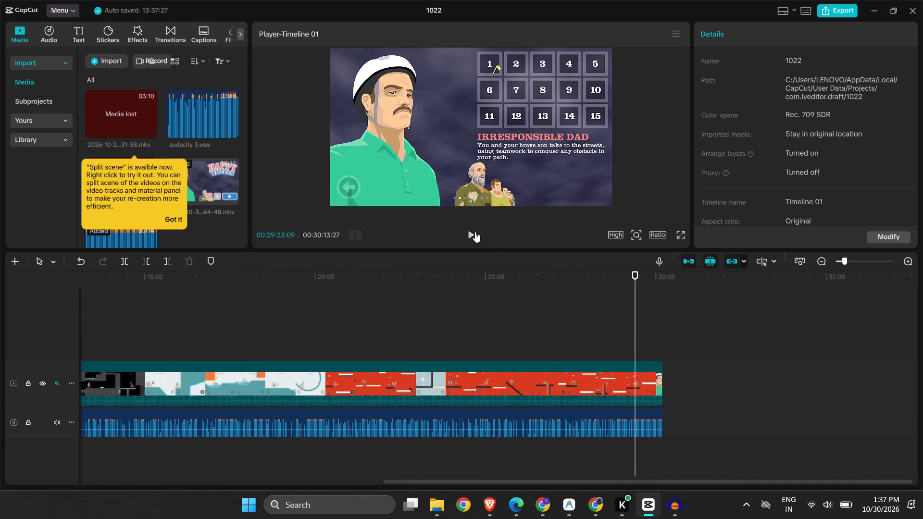
{"action": "left_click", "coordinate": [475, 232]}
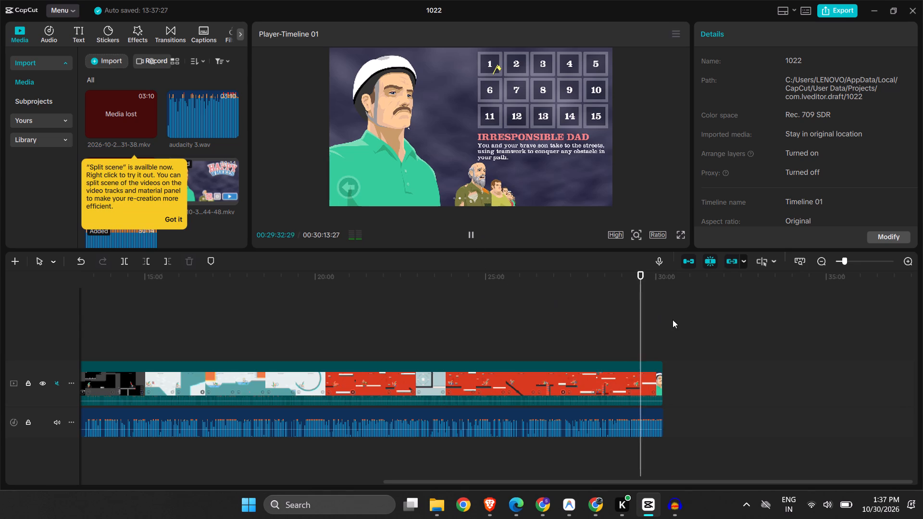
{"action": "scroll", "coordinate": [673, 320], "scroll_direction": "up", "scroll_amount": 11, "text": "ctrl"}
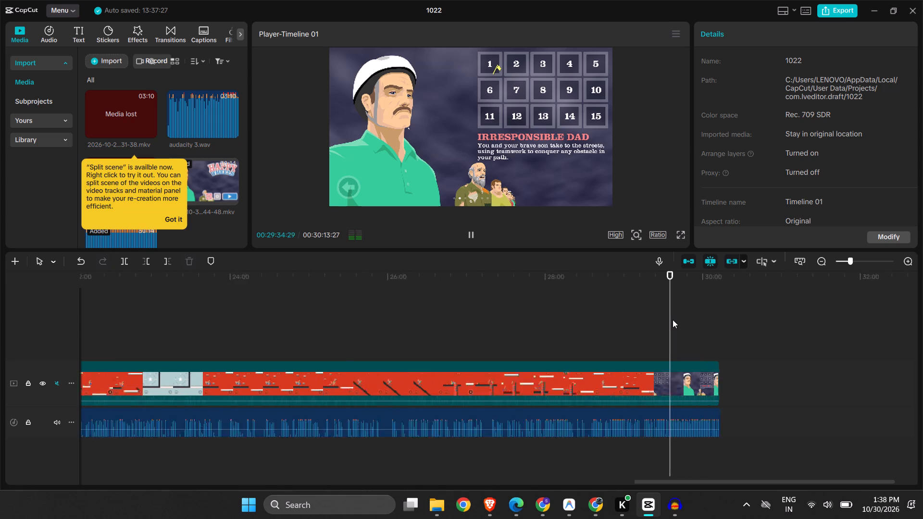
Trim the end of the wheels.wav audio so it finishes together with the video track.
{"action": "scroll", "coordinate": [673, 320], "scroll_direction": "up", "scroll_amount": 4, "text": "ctrl"}
{"action": "scroll", "coordinate": [673, 320], "scroll_direction": "up", "scroll_amount": 10}
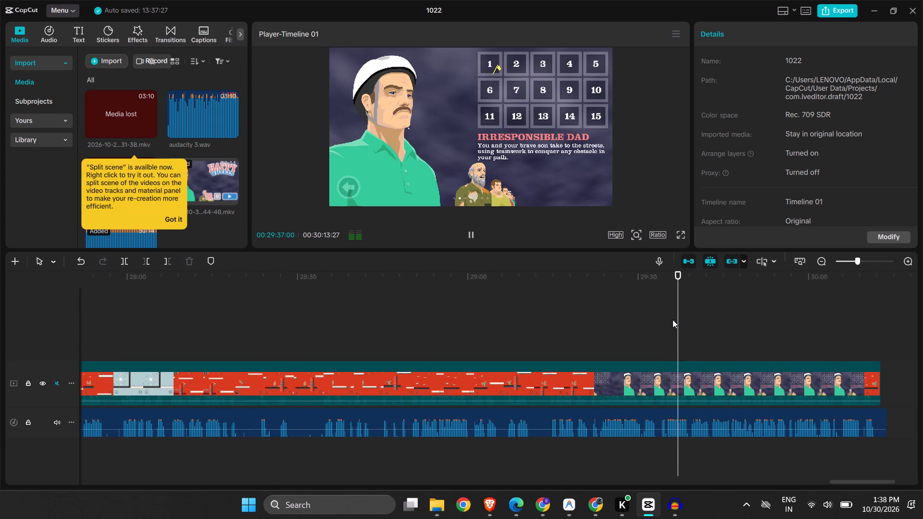
{"action": "scroll", "coordinate": [673, 320], "scroll_direction": "left", "scroll_amount": 2}
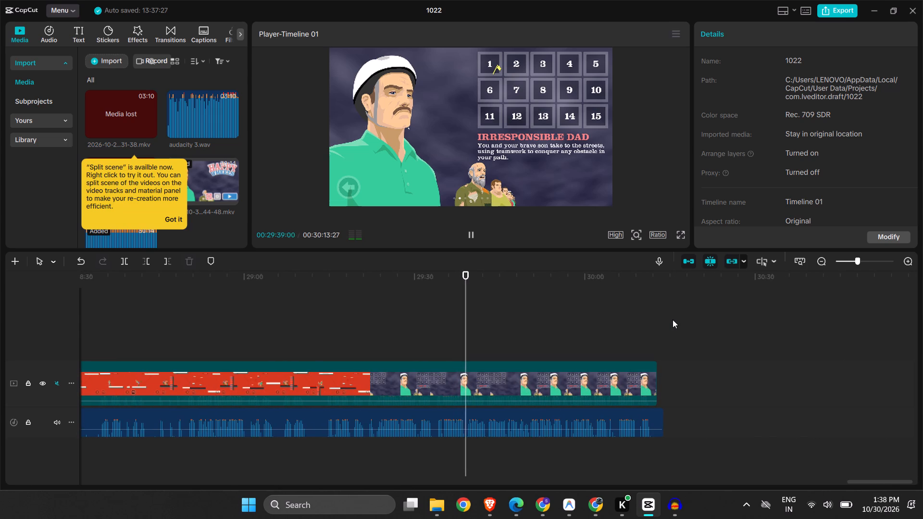
{"action": "left_click", "coordinate": [654, 421]}
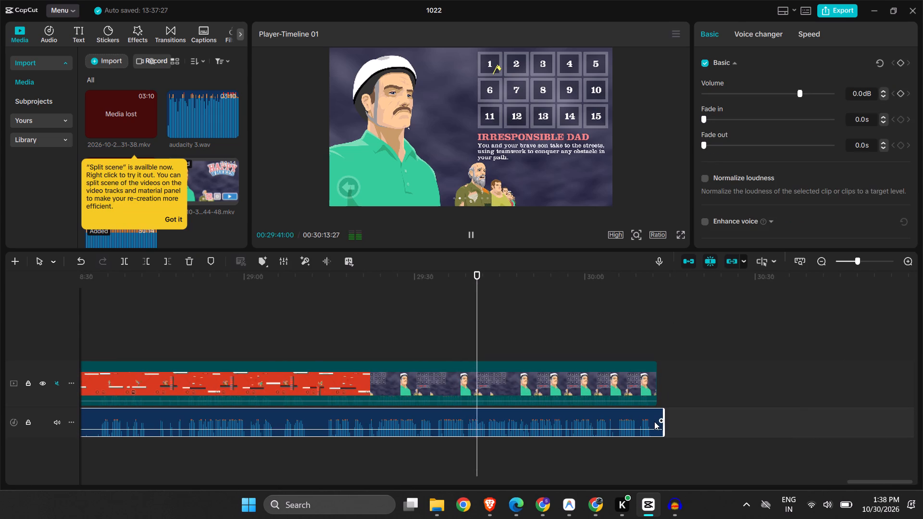
{"action": "left_click_drag", "start_coordinate": [665, 428], "coordinate": [658, 428]}
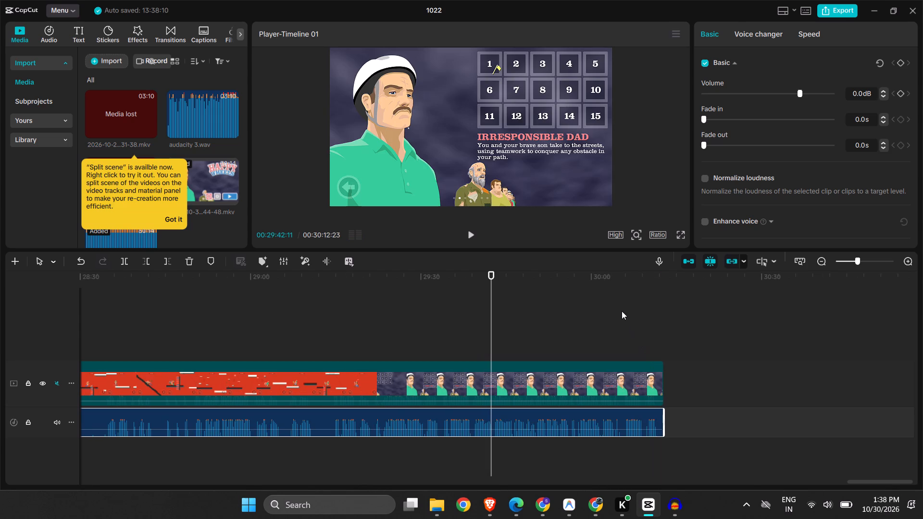
Play the last seconds of the timeline from about 00:30:05 to check the trimmed ending.
{"action": "left_click", "coordinate": [622, 311]}
{"action": "left_click", "coordinate": [465, 230]}
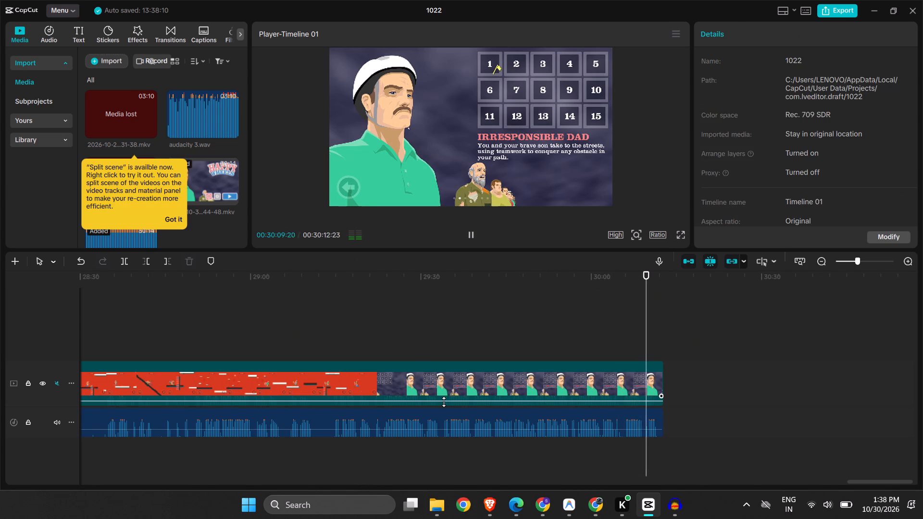
Return to the start of the timeline and play the first two seconds, then pause.
{"action": "scroll", "coordinate": [444, 402], "scroll_direction": "down", "scroll_amount": 9, "text": "ctrl"}
{"action": "scroll", "coordinate": [444, 402], "scroll_direction": "right", "scroll_amount": 3}
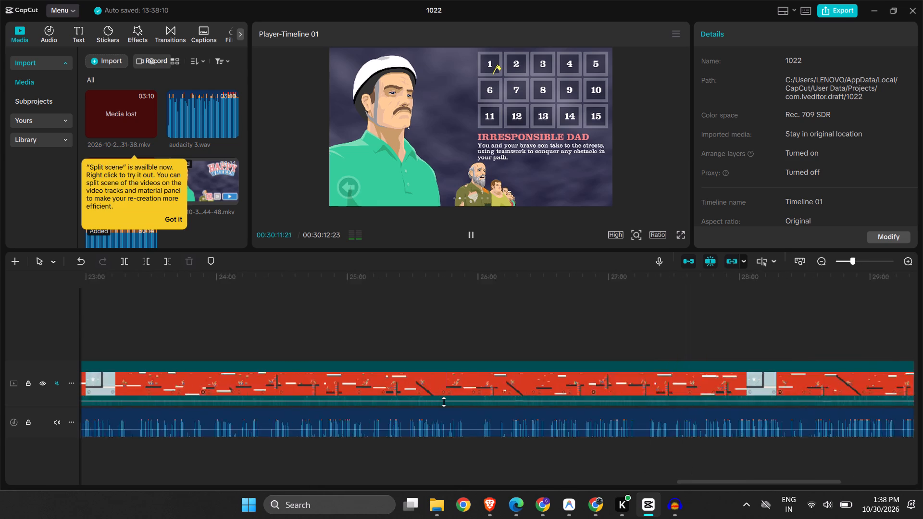
{"action": "scroll", "coordinate": [444, 402], "scroll_direction": "right", "scroll_amount": 20}
{"action": "scroll", "coordinate": [444, 402], "scroll_direction": "right", "scroll_amount": 13}
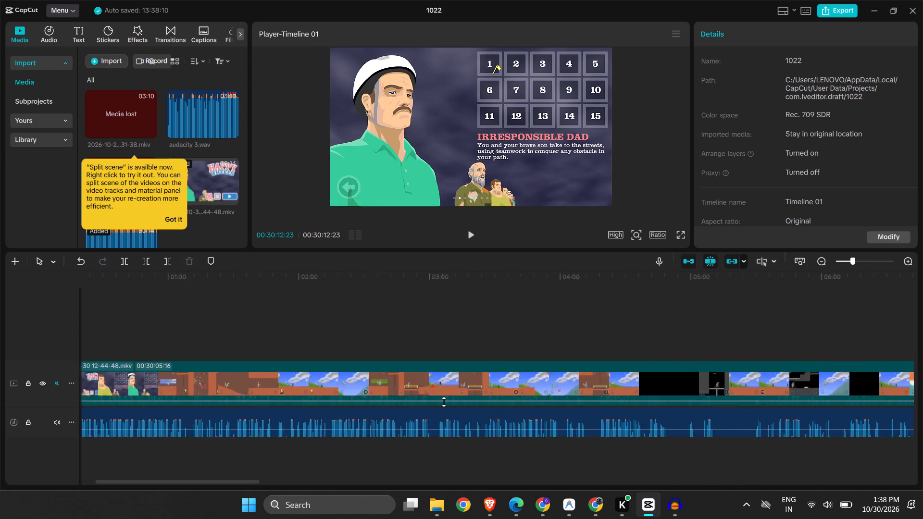
{"action": "scroll", "coordinate": [444, 402], "scroll_direction": "right", "scroll_amount": 14}
{"action": "left_click", "coordinate": [112, 312]}
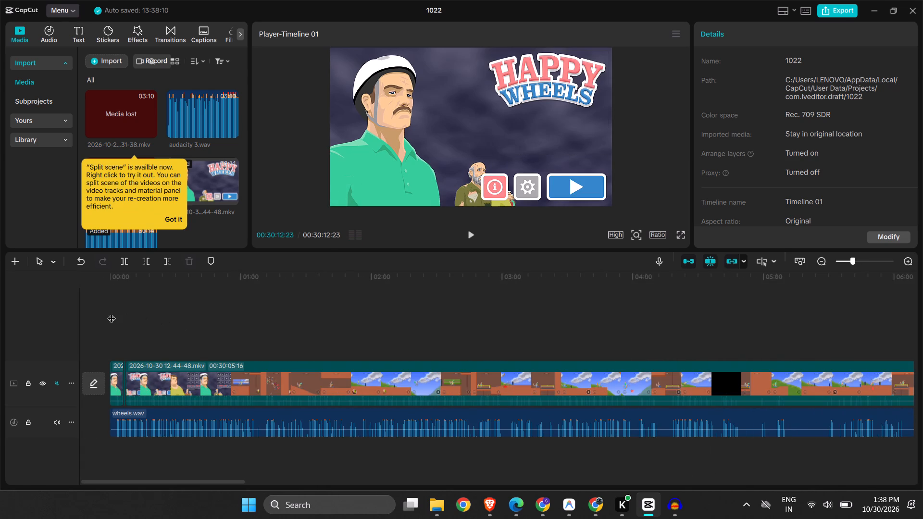
{"action": "left_click", "coordinate": [468, 232]}
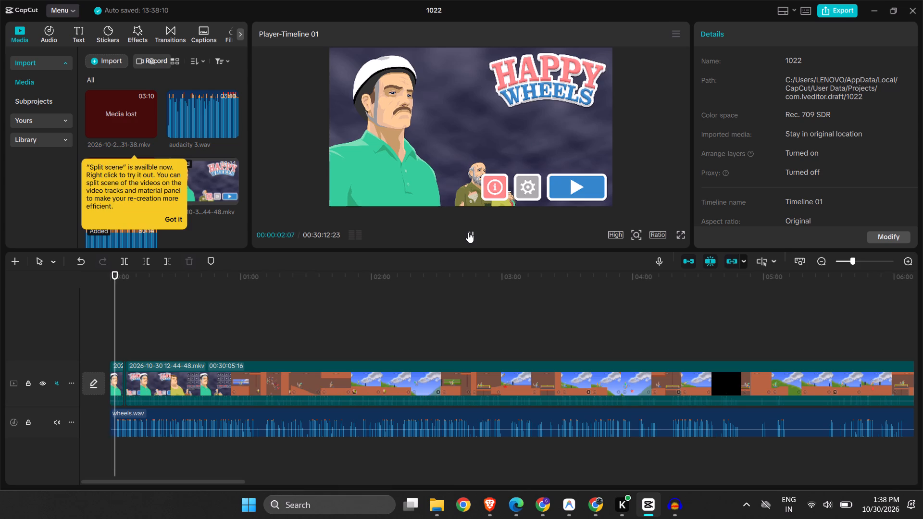
{"action": "left_click", "coordinate": [468, 232]}
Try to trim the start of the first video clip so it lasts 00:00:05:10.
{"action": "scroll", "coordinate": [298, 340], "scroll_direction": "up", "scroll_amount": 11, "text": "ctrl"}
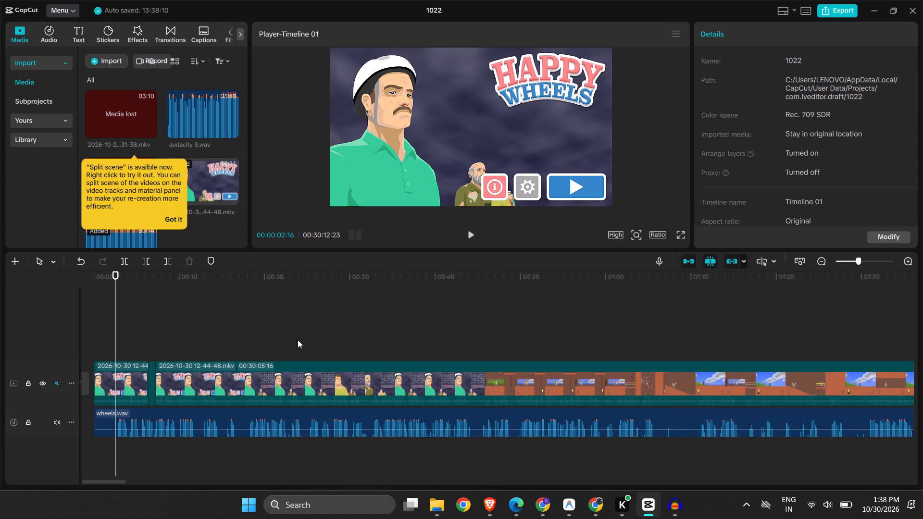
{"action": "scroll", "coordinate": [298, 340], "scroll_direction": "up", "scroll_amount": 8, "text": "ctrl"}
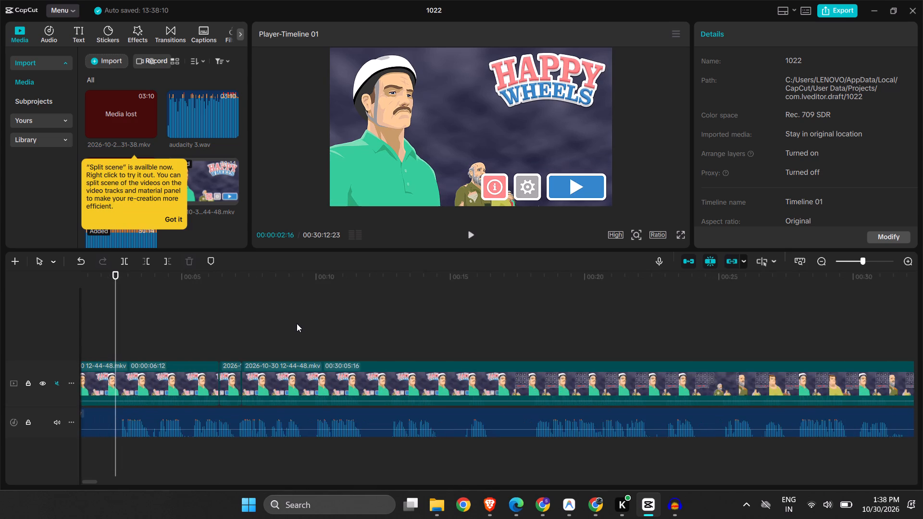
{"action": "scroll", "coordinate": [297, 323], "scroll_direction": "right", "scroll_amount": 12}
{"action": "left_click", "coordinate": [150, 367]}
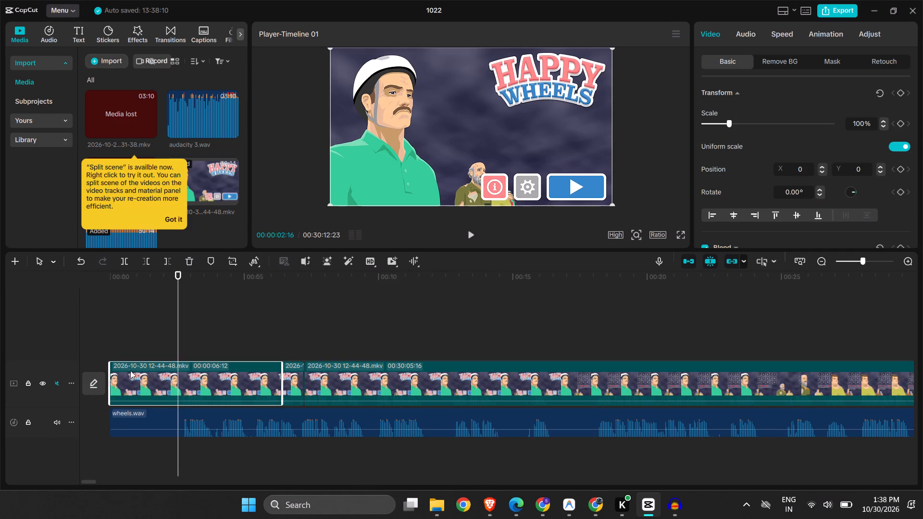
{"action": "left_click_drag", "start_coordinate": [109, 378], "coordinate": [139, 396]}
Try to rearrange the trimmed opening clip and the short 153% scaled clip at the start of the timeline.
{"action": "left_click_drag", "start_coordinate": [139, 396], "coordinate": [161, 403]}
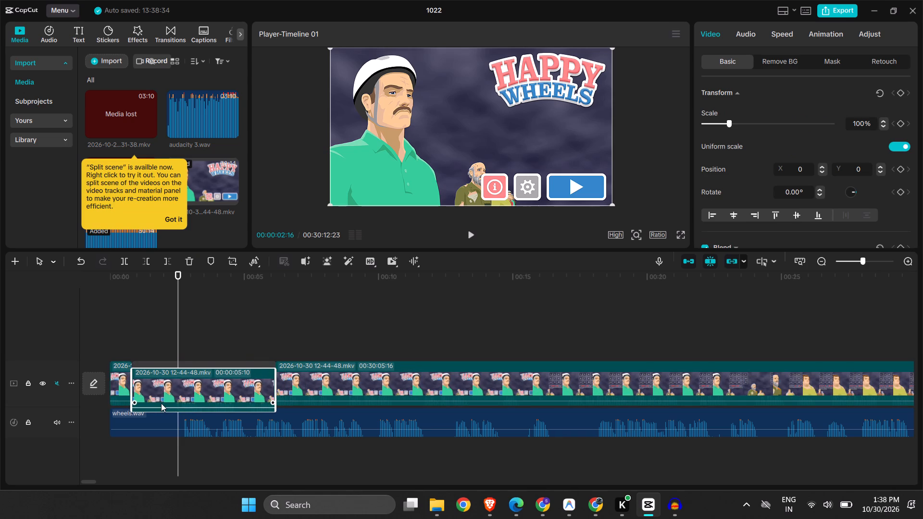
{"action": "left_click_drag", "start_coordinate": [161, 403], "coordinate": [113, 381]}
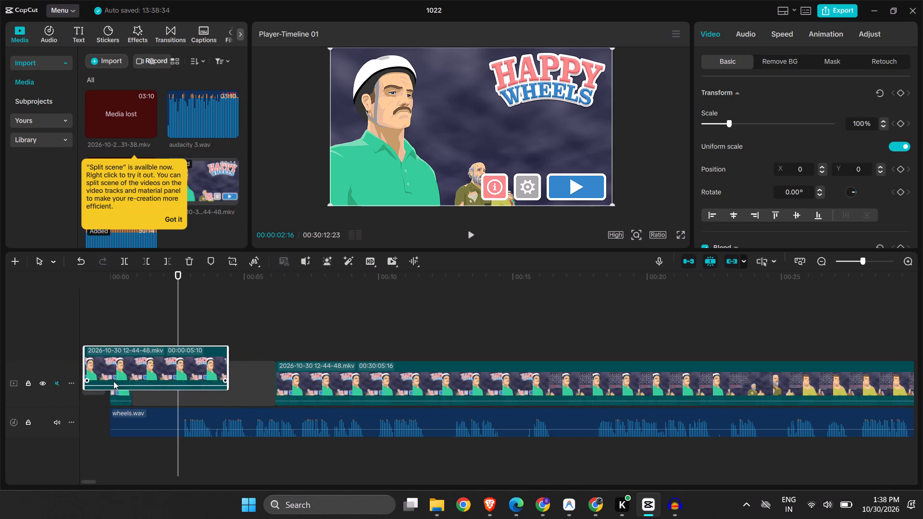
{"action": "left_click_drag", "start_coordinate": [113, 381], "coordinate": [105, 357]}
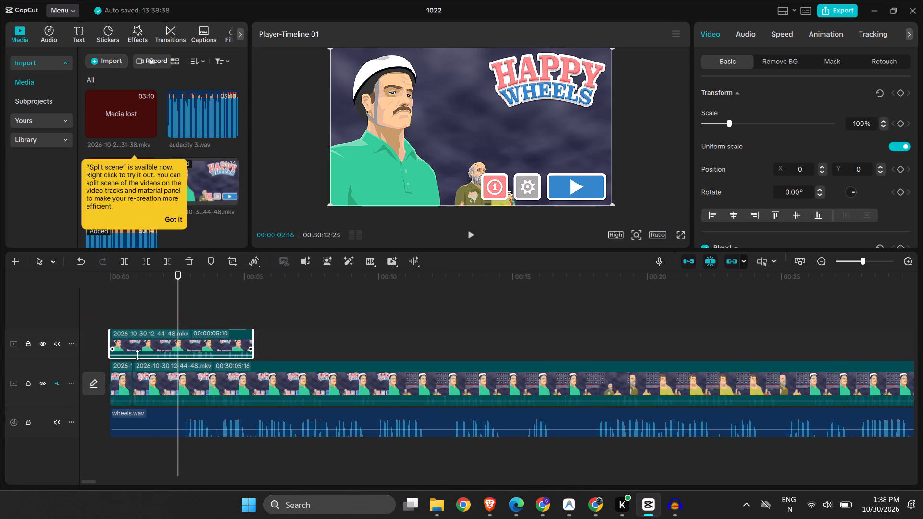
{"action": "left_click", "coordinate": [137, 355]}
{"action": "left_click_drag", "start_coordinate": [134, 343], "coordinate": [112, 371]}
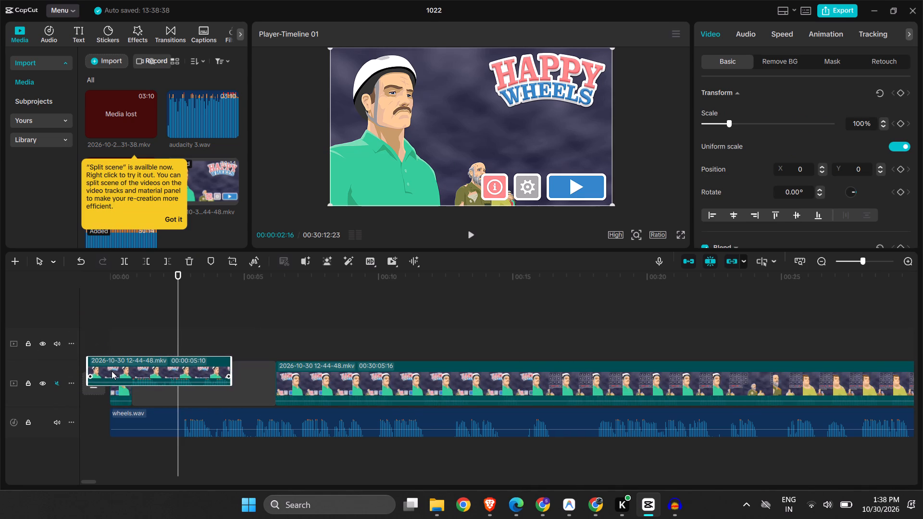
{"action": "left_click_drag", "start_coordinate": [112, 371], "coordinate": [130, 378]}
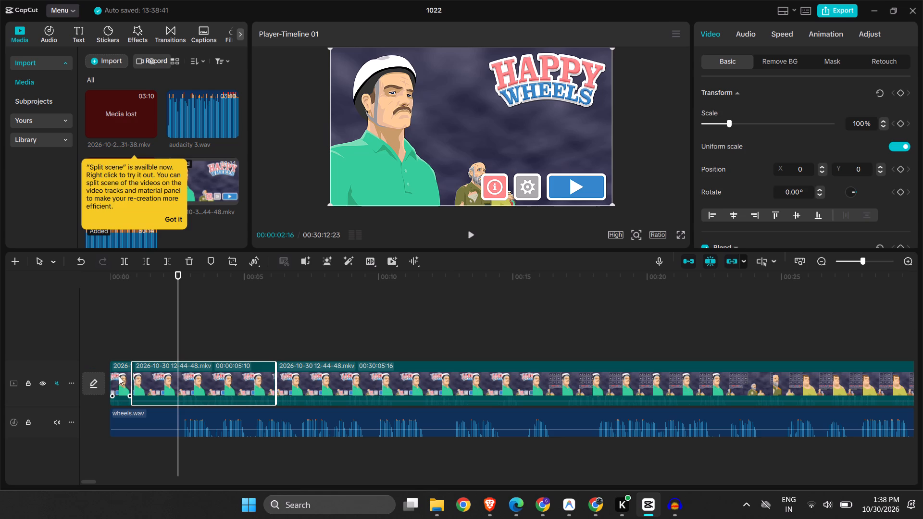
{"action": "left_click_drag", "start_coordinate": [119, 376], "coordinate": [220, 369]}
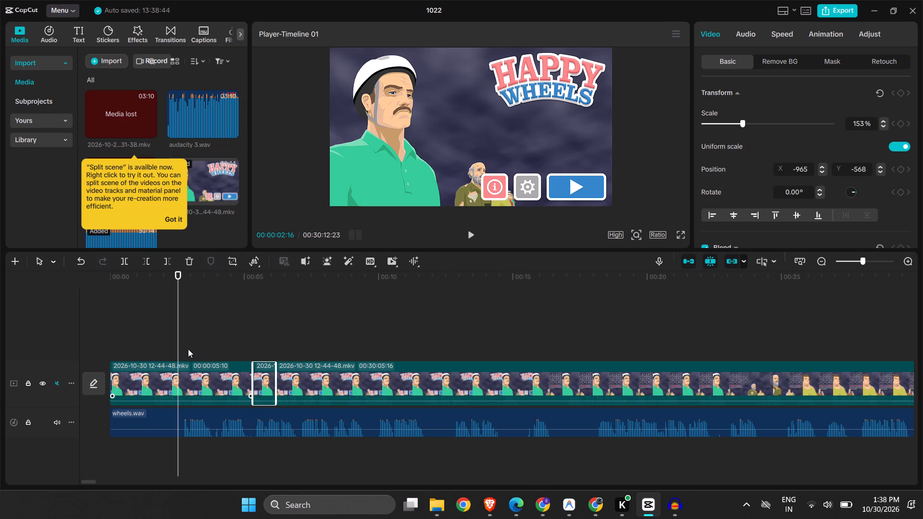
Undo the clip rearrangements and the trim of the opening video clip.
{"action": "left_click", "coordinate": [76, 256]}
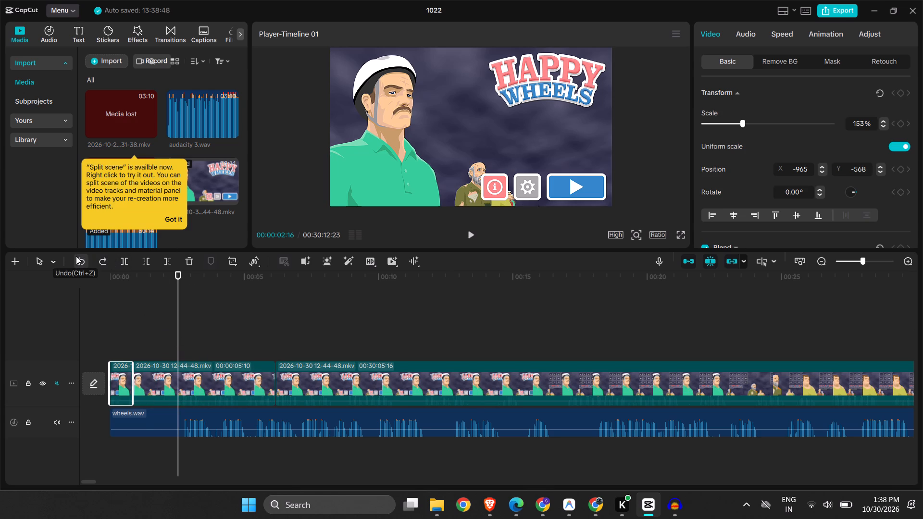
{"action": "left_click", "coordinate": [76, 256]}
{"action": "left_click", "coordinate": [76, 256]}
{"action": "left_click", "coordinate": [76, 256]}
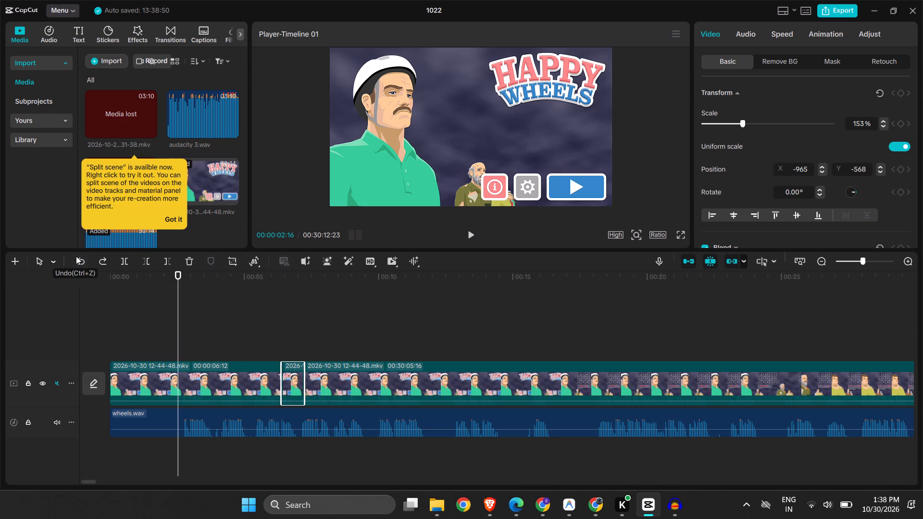
Trim about 2.5 seconds off the start of wheels.wav, up to where its waveform begins.
{"action": "left_click", "coordinate": [138, 335]}
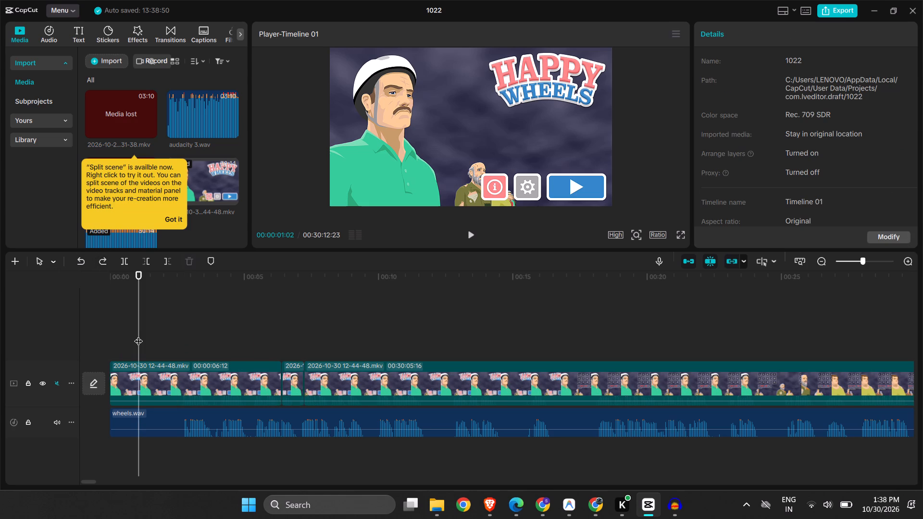
{"action": "left_click", "coordinate": [138, 382]}
{"action": "left_click", "coordinate": [139, 414]}
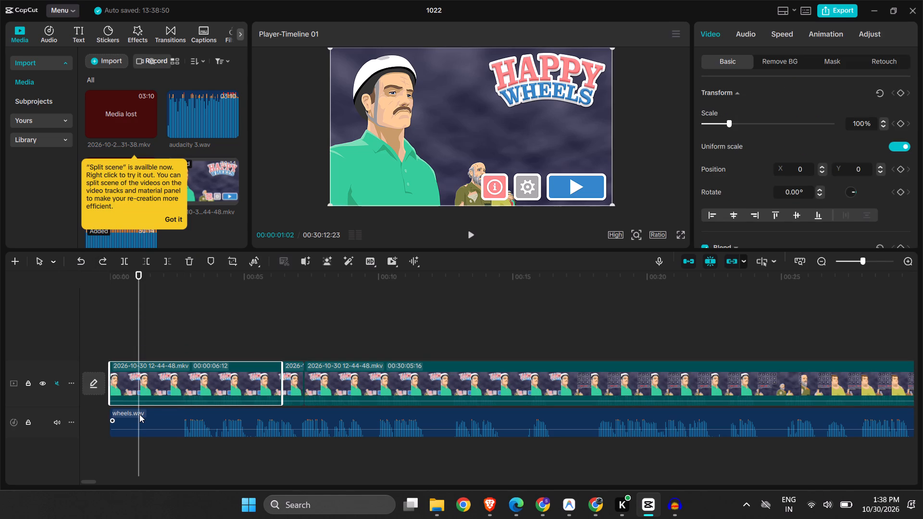
{"action": "left_click_drag", "start_coordinate": [108, 418], "coordinate": [164, 424]}
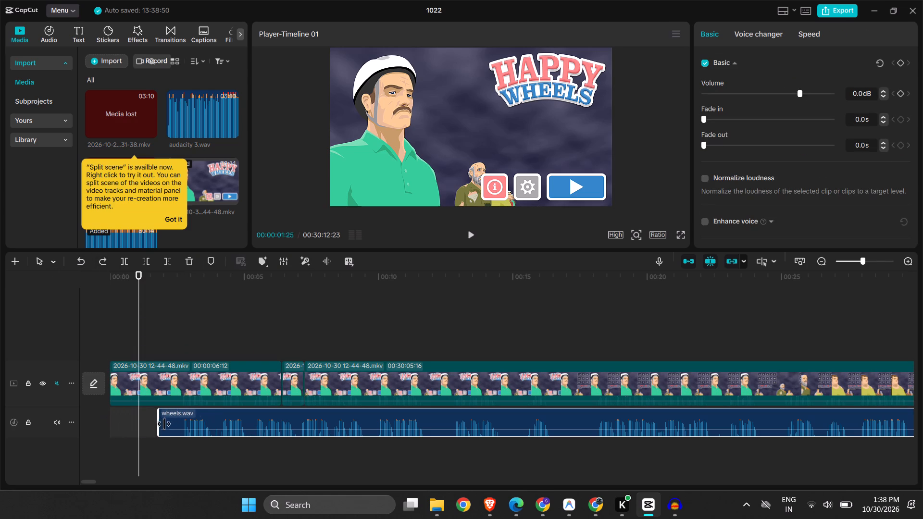
{"action": "left_click_drag", "start_coordinate": [164, 424], "coordinate": [179, 424]}
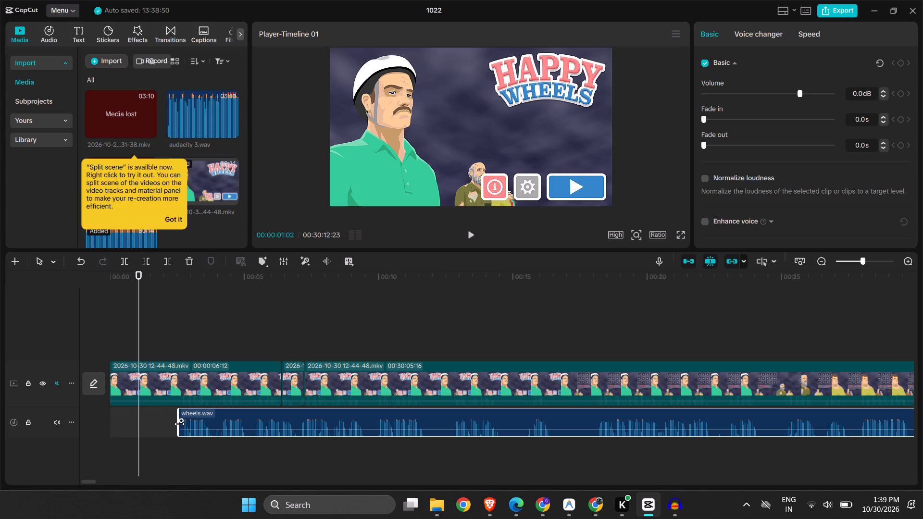
Trim about 2.5 seconds off the start of the first video clip to match the trimmed audio.
{"action": "left_click", "coordinate": [125, 390]}
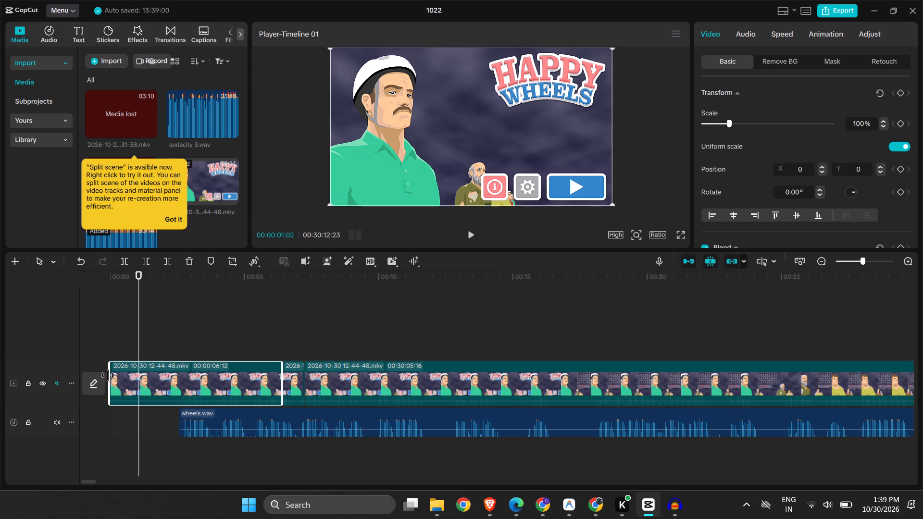
{"action": "left_click_drag", "start_coordinate": [110, 375], "coordinate": [156, 376]}
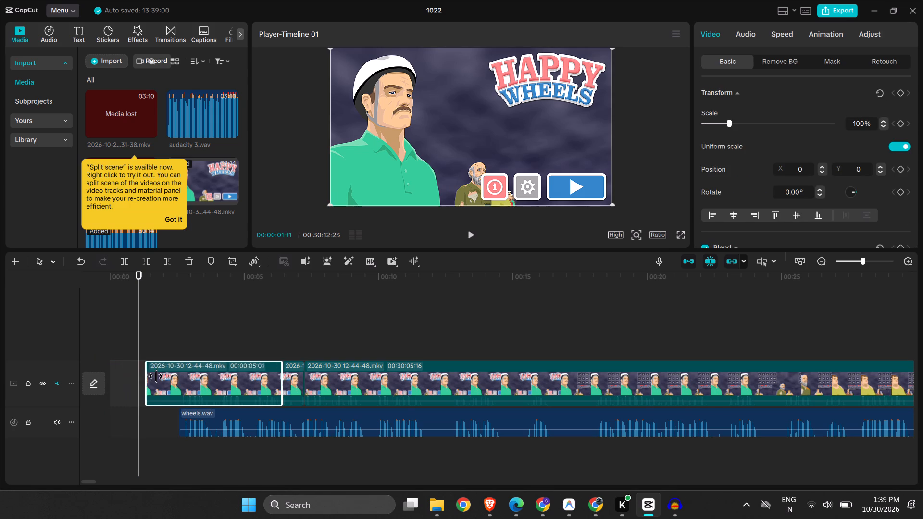
{"action": "left_click_drag", "start_coordinate": [156, 376], "coordinate": [182, 375]}
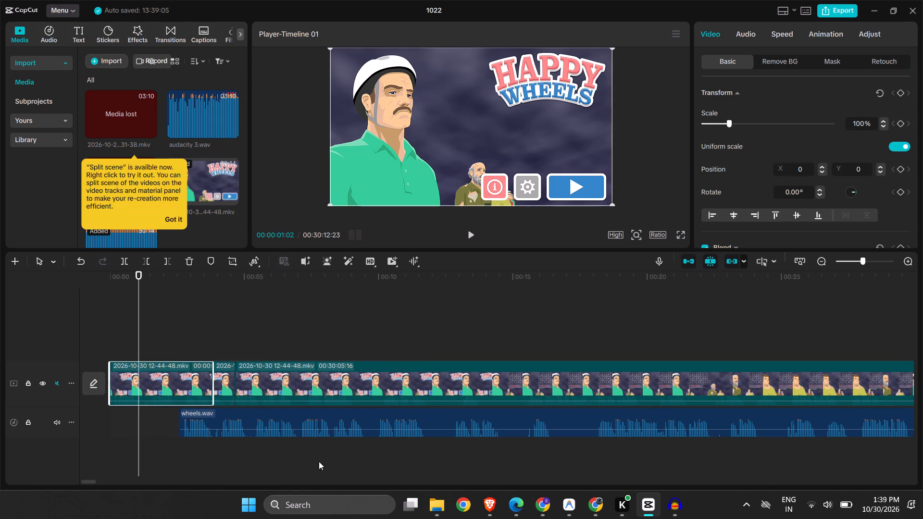
Move the wheels.wav clip back to the very start of the timeline, aligned with the first video clip.
{"action": "left_click_drag", "start_coordinate": [366, 415], "coordinate": [300, 415]}
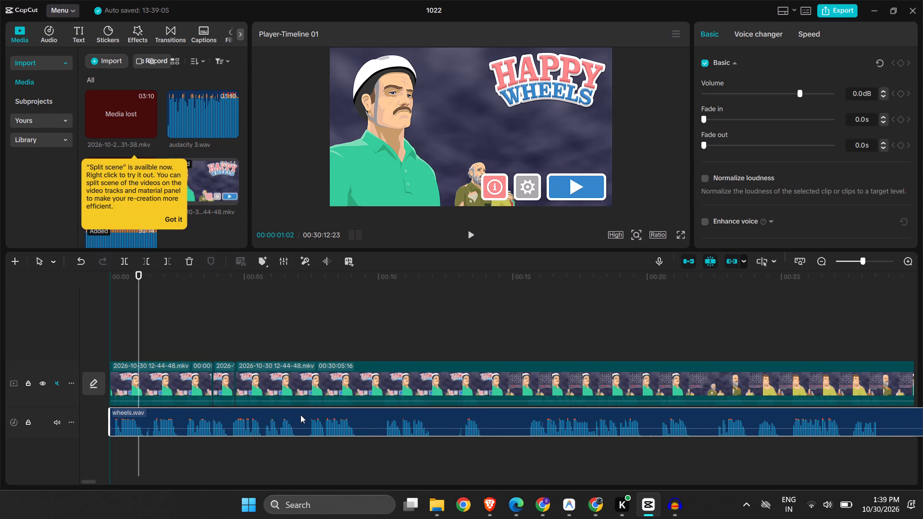
{"action": "left_click_drag", "start_coordinate": [300, 415], "coordinate": [298, 415]}
Examine the end of the timeline to compare where the video track and wheels.wav finish.
{"action": "scroll", "coordinate": [501, 328], "scroll_direction": "down", "scroll_amount": 4, "text": "ctrl"}
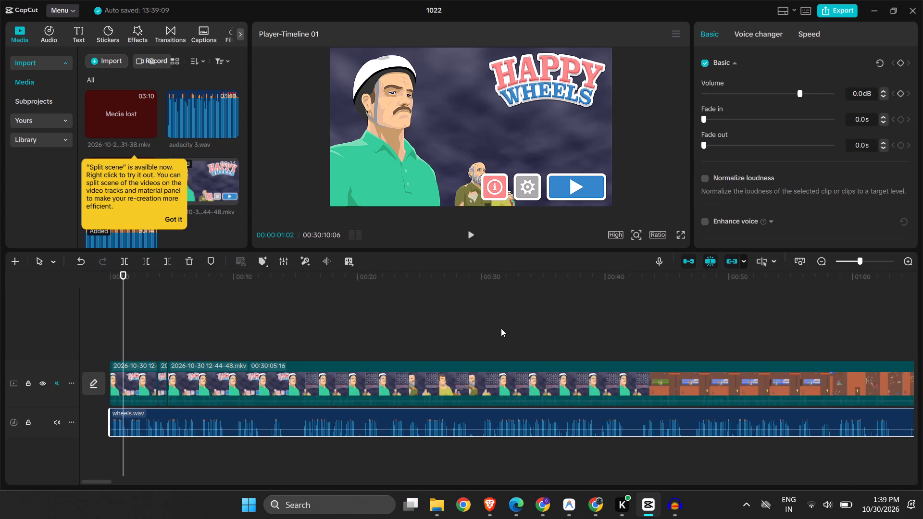
{"action": "scroll", "coordinate": [501, 328], "scroll_direction": "down", "scroll_amount": 13, "text": "ctrl"}
{"action": "scroll", "coordinate": [501, 328], "scroll_direction": "left", "scroll_amount": 14}
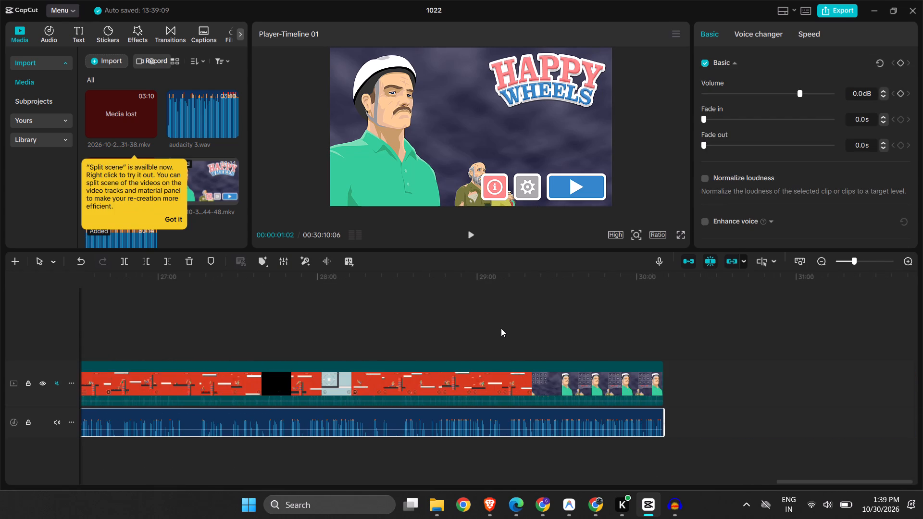
{"action": "left_click", "coordinate": [616, 309]}
{"action": "scroll", "coordinate": [679, 314], "scroll_direction": "up", "scroll_amount": 8}
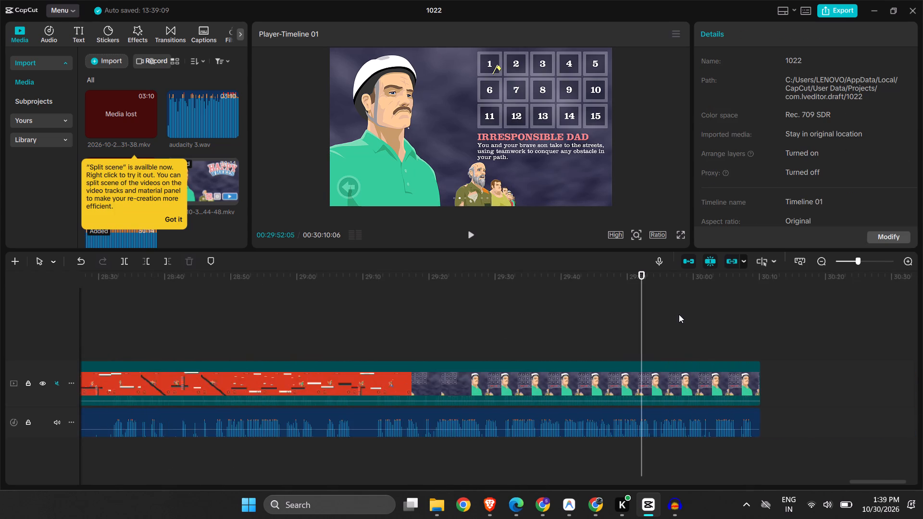
{"action": "scroll", "coordinate": [679, 314], "scroll_direction": "up", "scroll_amount": 6, "text": "ctrl"}
{"action": "scroll", "coordinate": [679, 314], "scroll_direction": "up", "scroll_amount": 4}
{"action": "scroll", "coordinate": [679, 314], "scroll_direction": "left", "scroll_amount": 2}
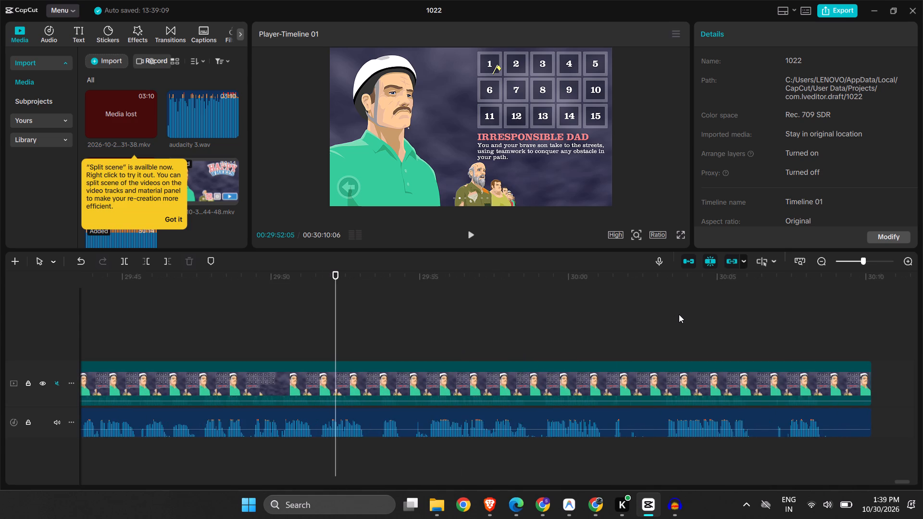
{"action": "scroll", "coordinate": [679, 314], "scroll_direction": "left", "scroll_amount": 2}
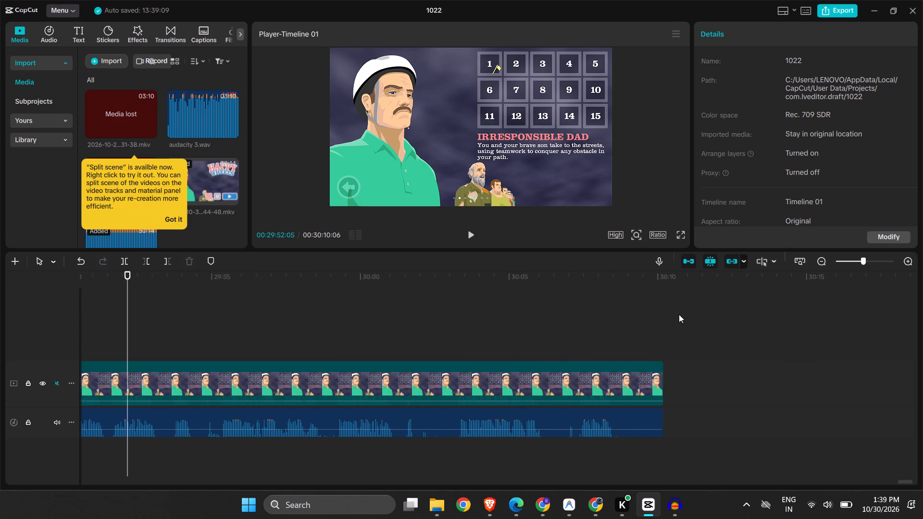
Play the timeline from 00:00:00:26 to about 00:00:21 to check the trimmed opening, then pause playback.
{"action": "scroll", "coordinate": [679, 314], "scroll_direction": "down", "scroll_amount": 1, "text": "ctrl"}
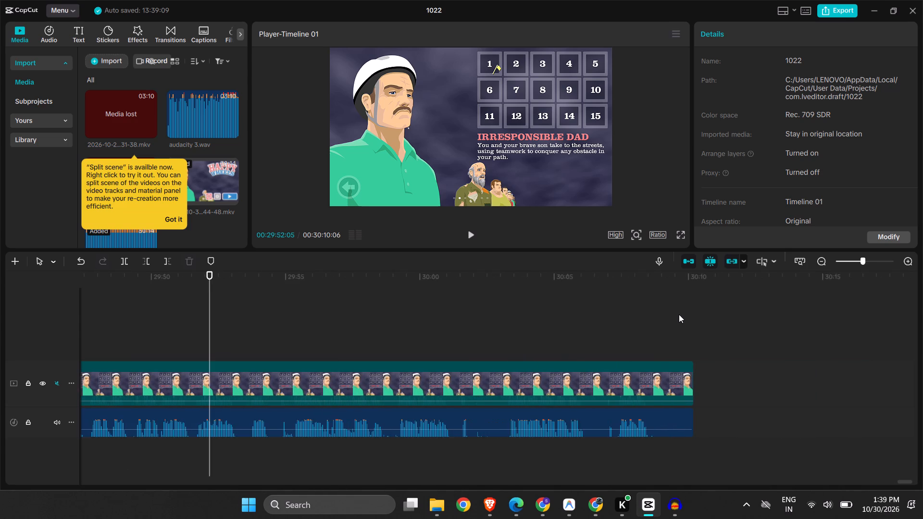
{"action": "scroll", "coordinate": [679, 314], "scroll_direction": "down", "scroll_amount": 11, "text": "ctrl"}
{"action": "scroll", "coordinate": [679, 314], "scroll_direction": "right", "scroll_amount": 10}
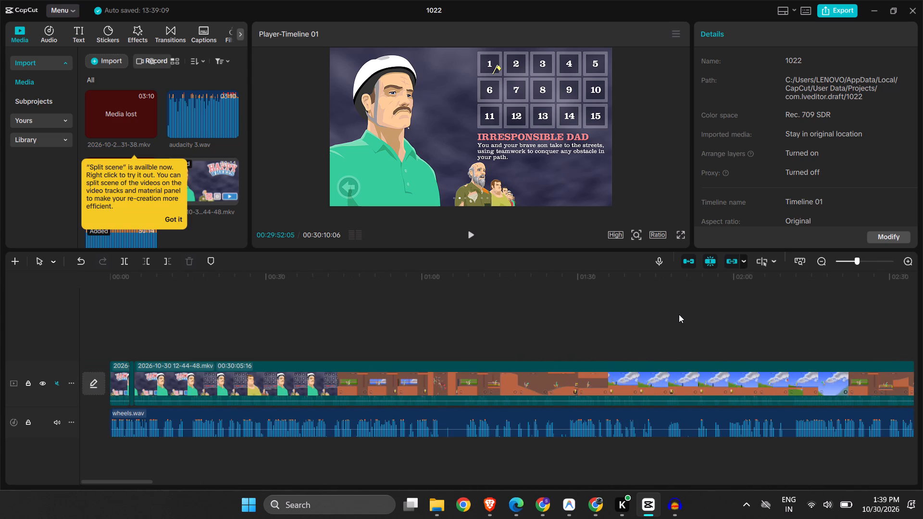
{"action": "left_click", "coordinate": [114, 319]}
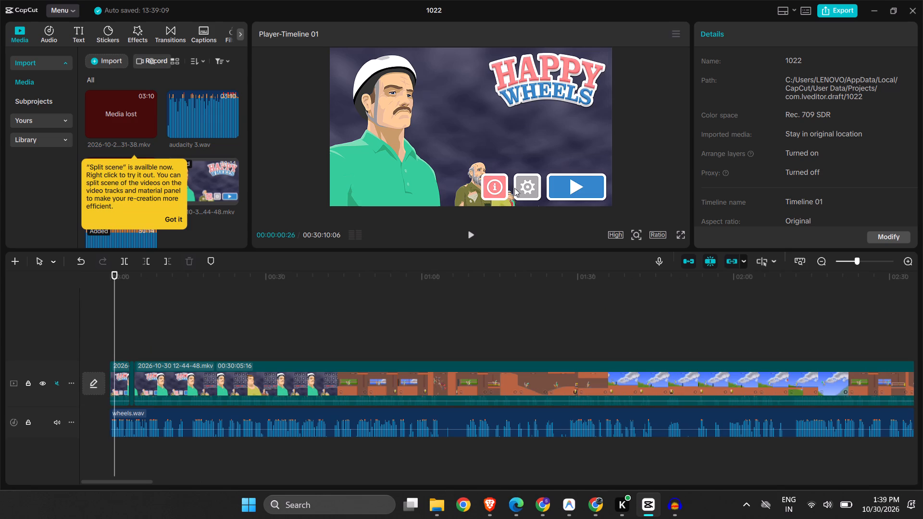
{"action": "left_click", "coordinate": [470, 232]}
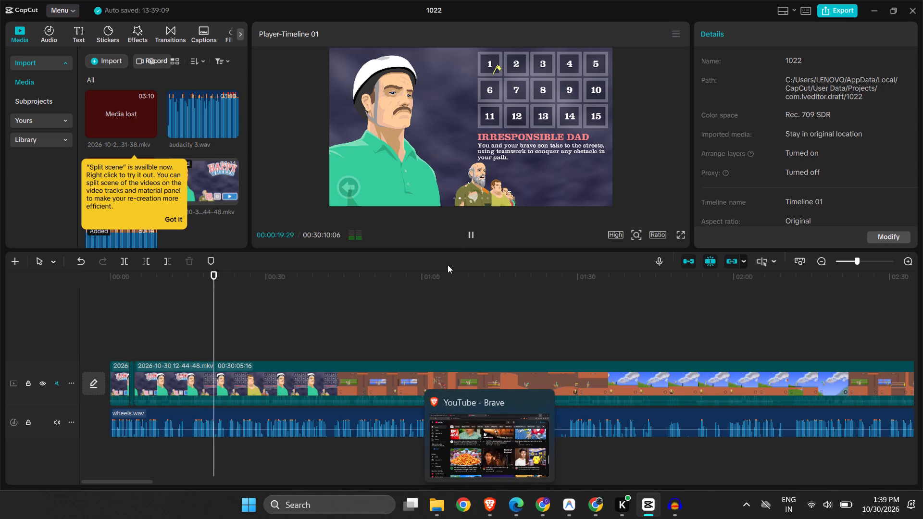
{"action": "left_click", "coordinate": [469, 233]}
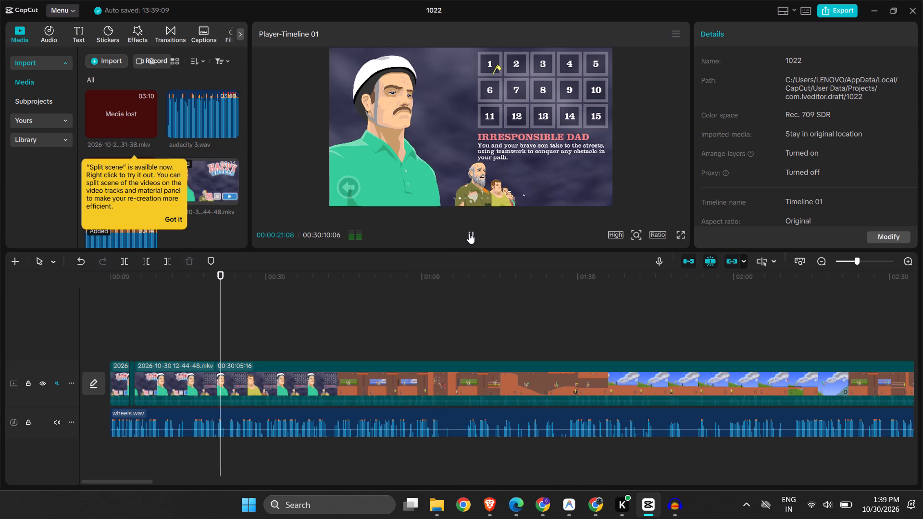